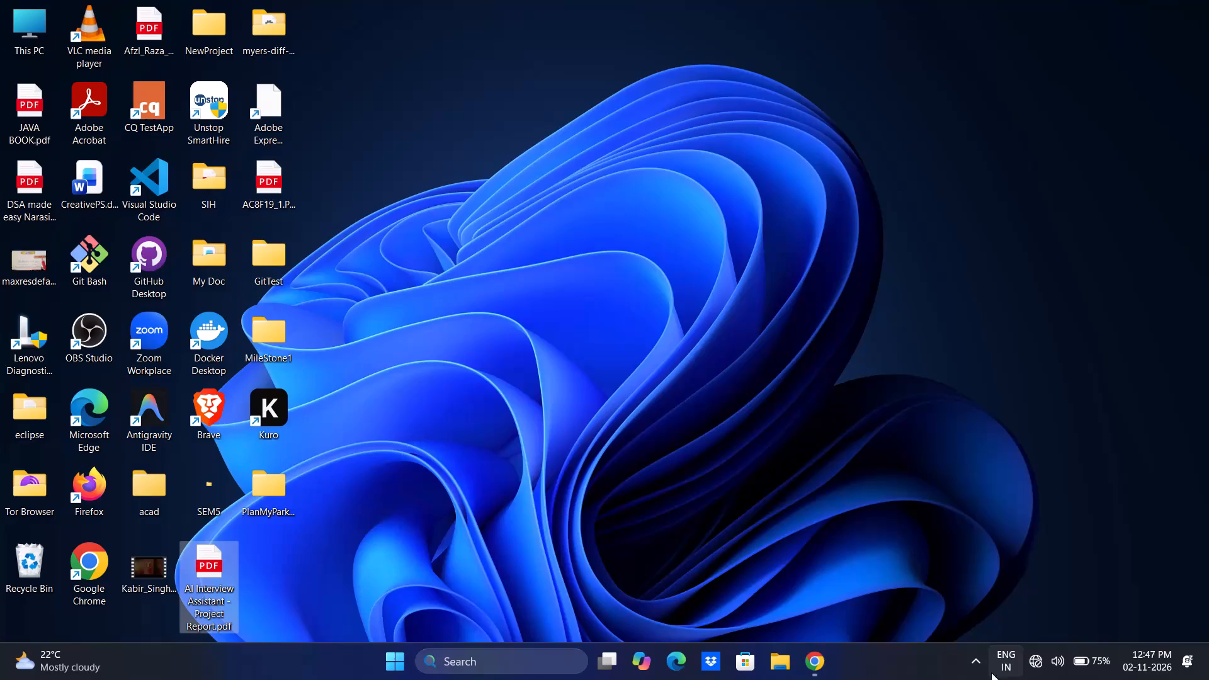
Connect the computer to the vivo T3 5G Wi-Fi network in place of the current one.
click(1035, 664)
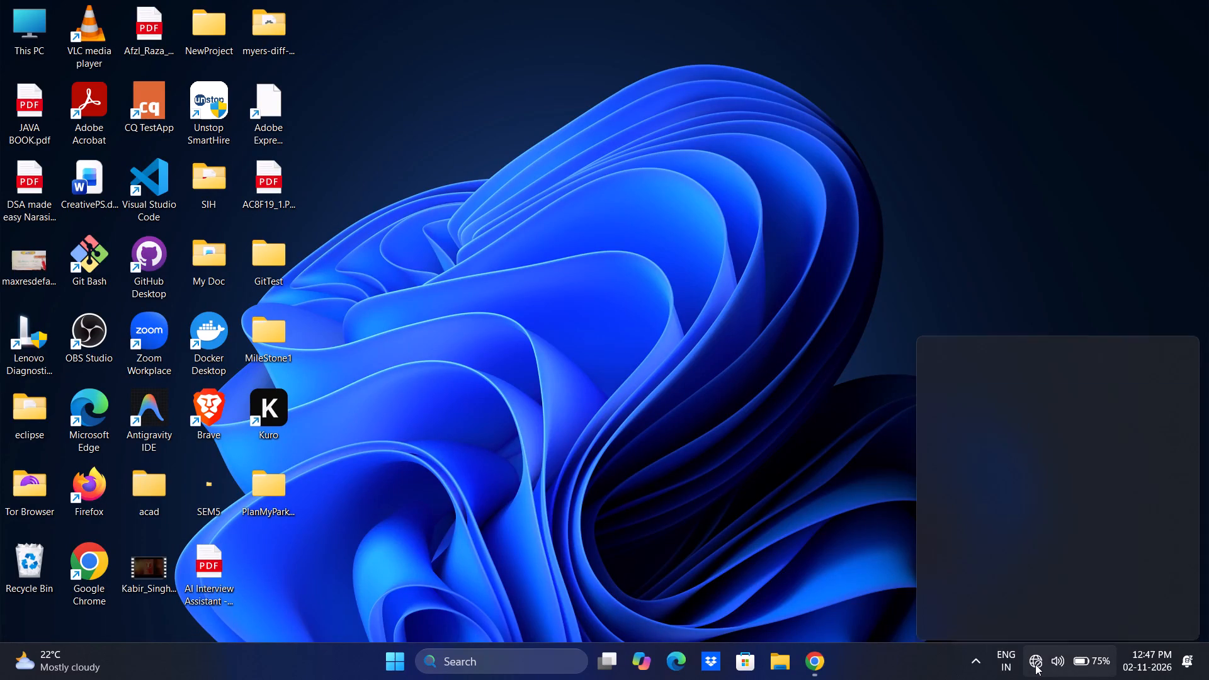
click(987, 361)
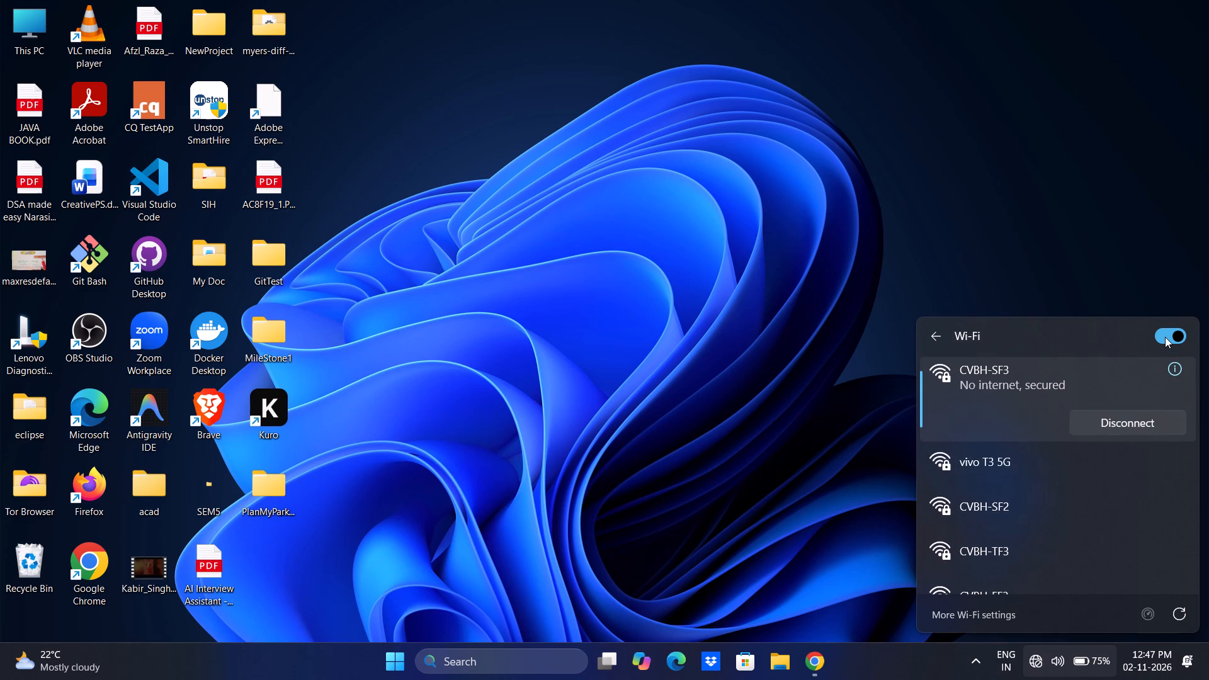
click(1027, 471)
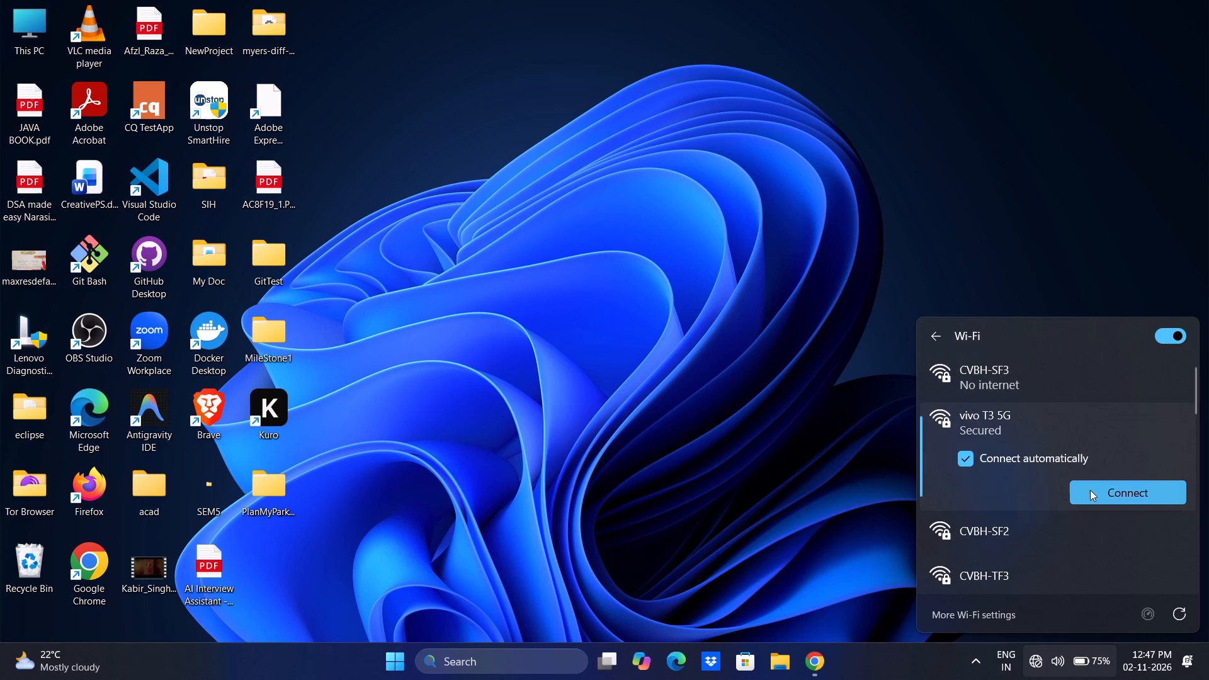
click(1090, 490)
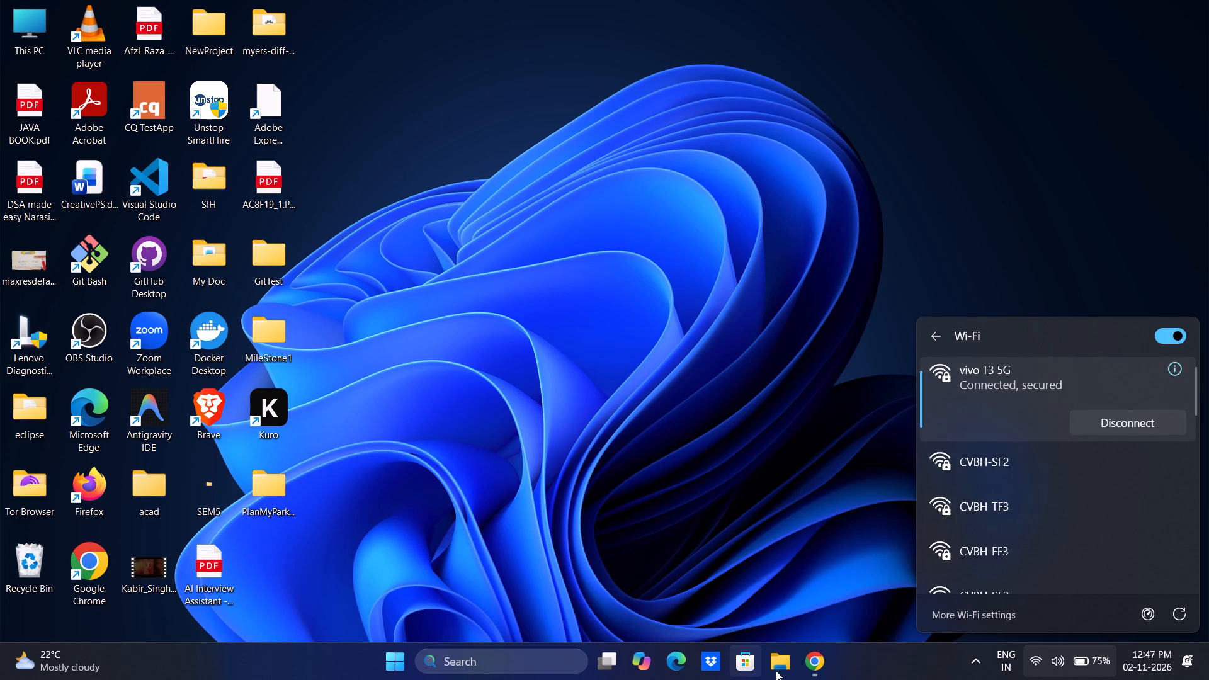
Switch to the already open Google Chrome window.
click(800, 569)
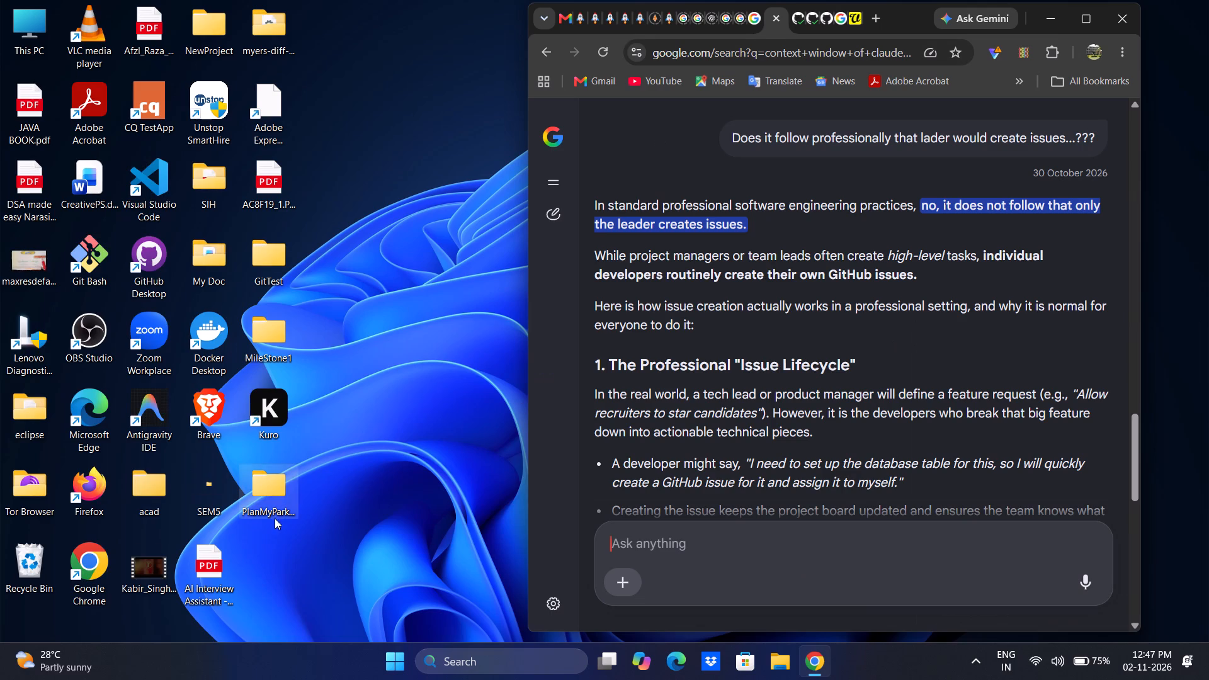
Open the AI Interview Assistant - Project Report PDF from the desktop and maximize its window.
double_click(224, 591)
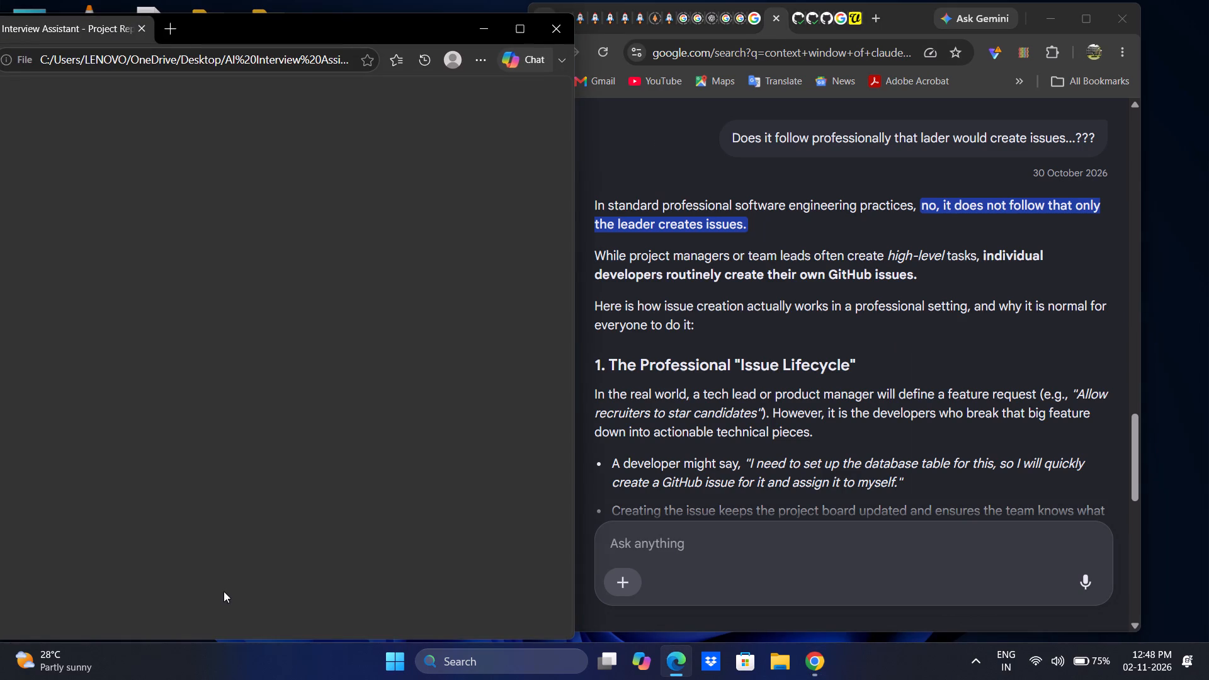
click(522, 26)
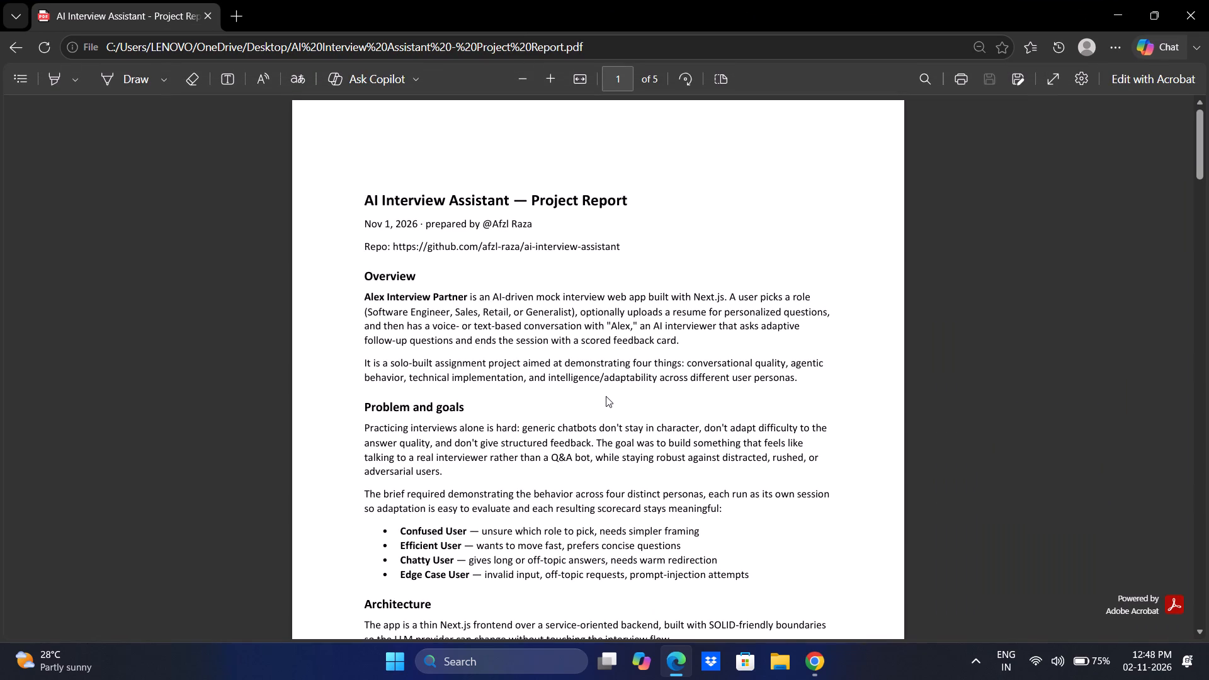
Review the overview, problem and goals, and architecture sections of the AI Interview Assistant project report PDF.
scroll(606, 396, down, 4)
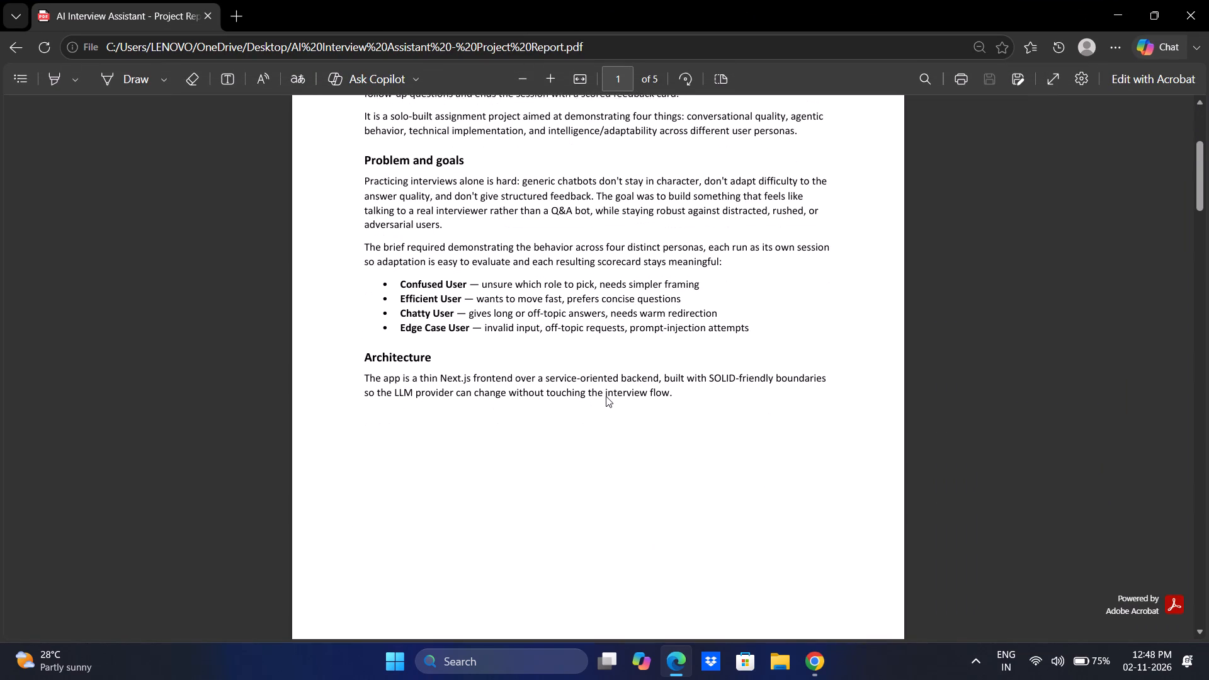
scroll(606, 396, down, 3)
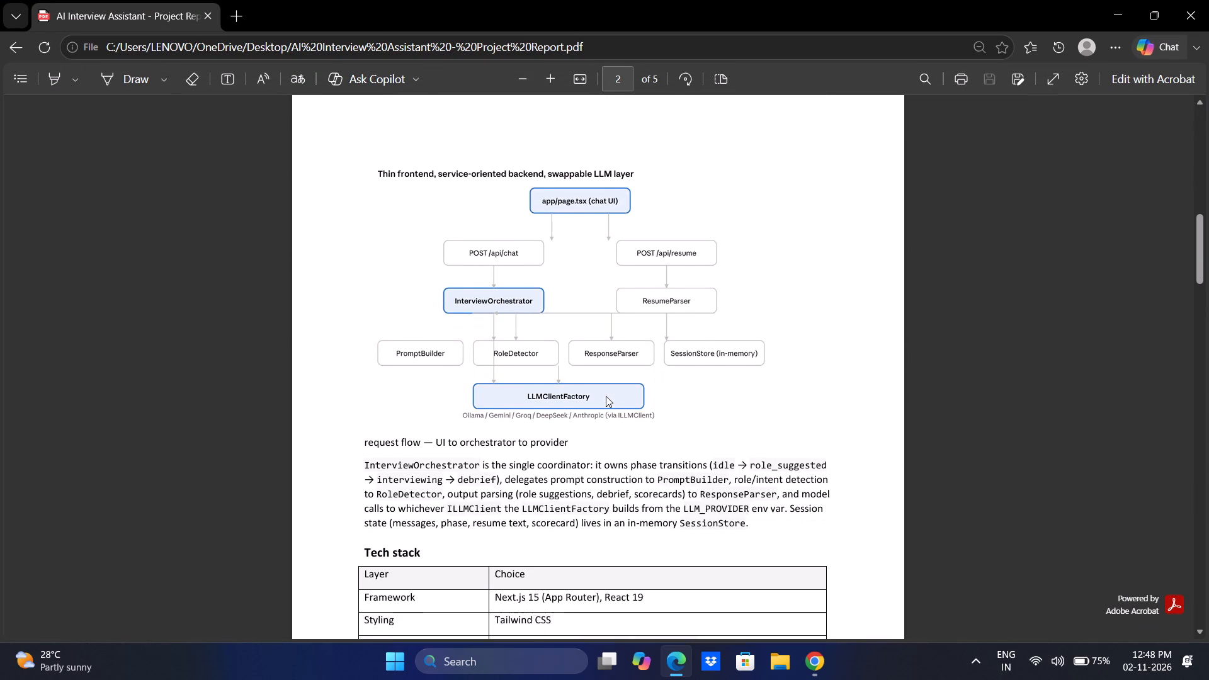
scroll(606, 396, up, 1)
scroll(606, 396, down, 1)
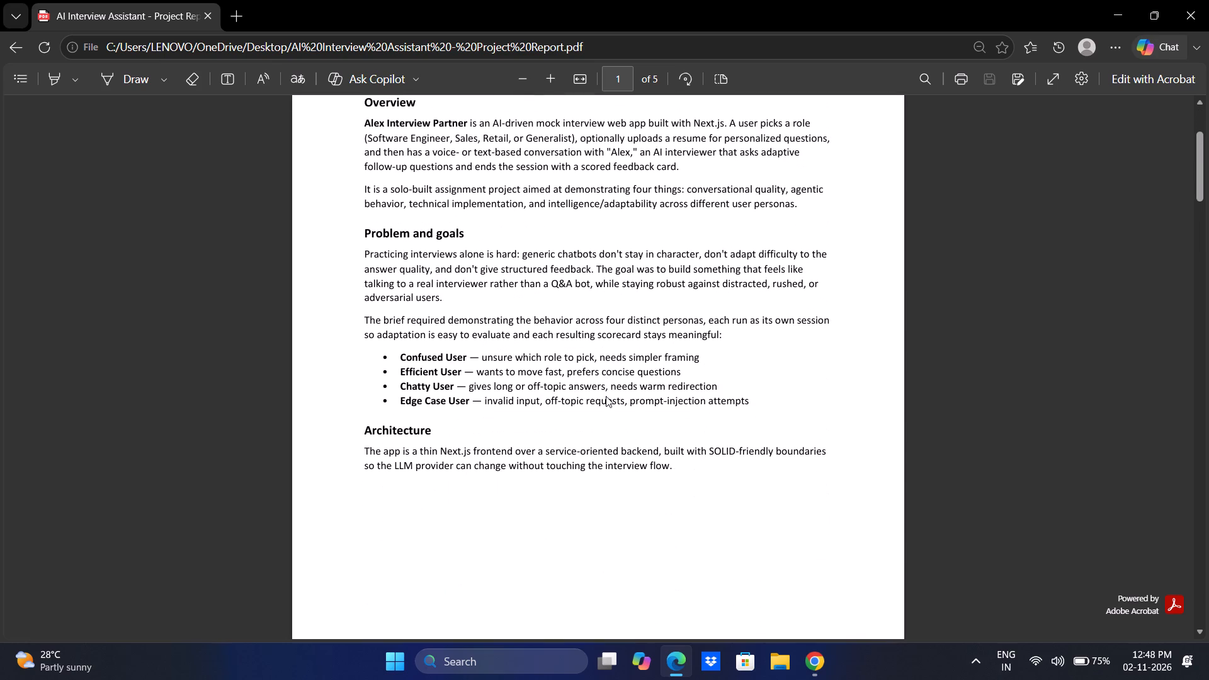
scroll(606, 396, down, 1)
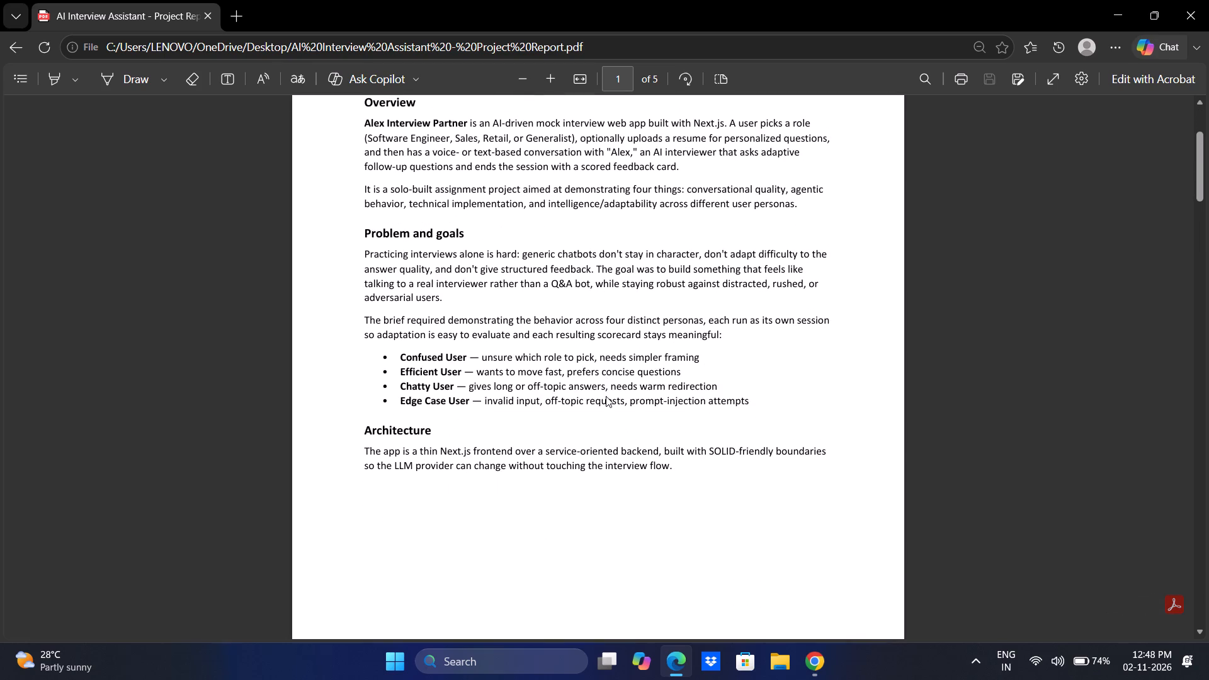
scroll(606, 396, up, 1)
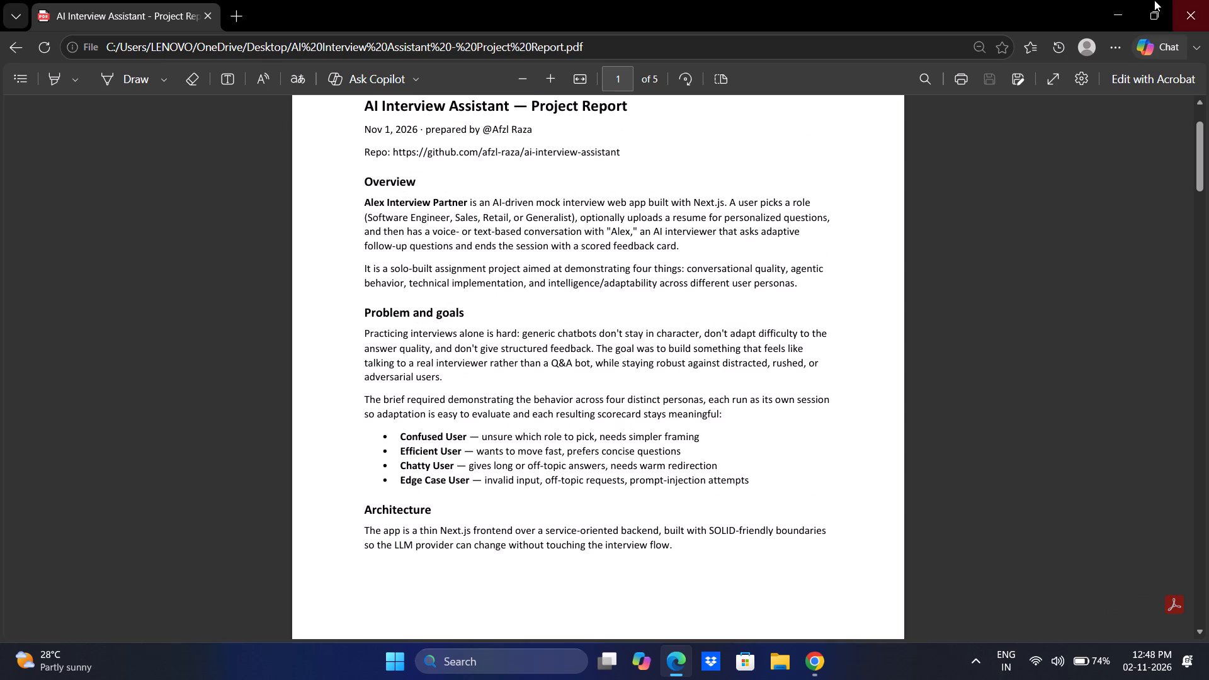
click(1119, 3)
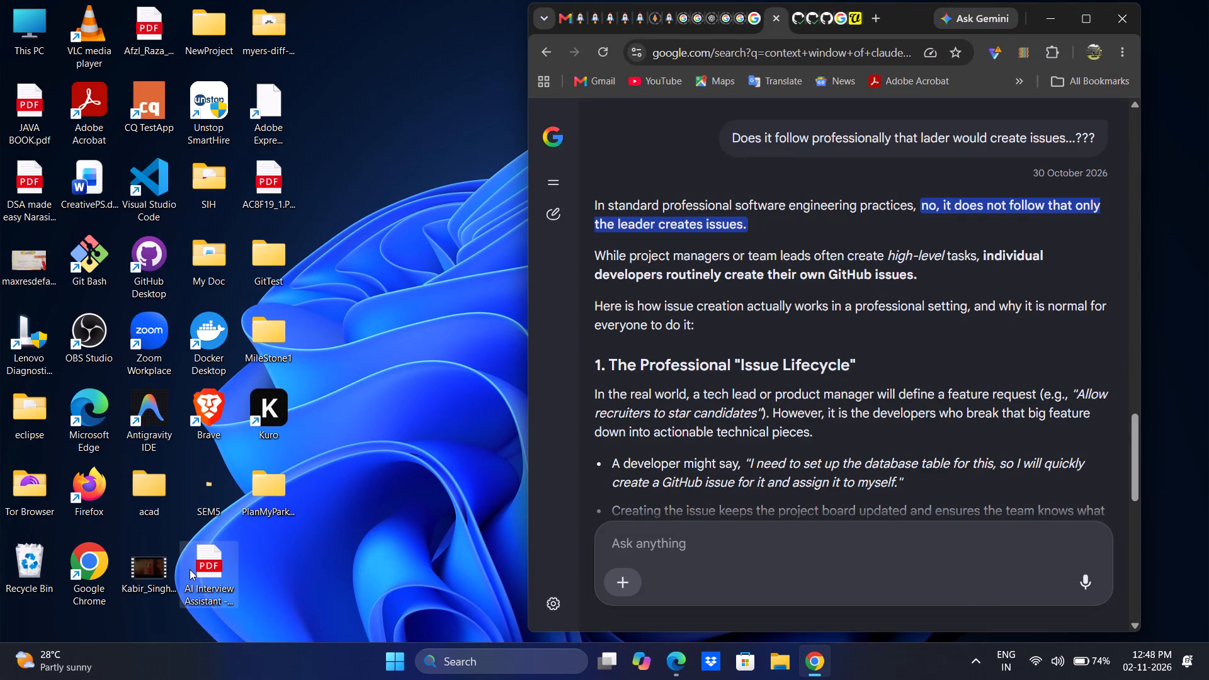
Open "AI Interview Assistant - Project Report.docx" in Word from its copied scratchpad path in the clipboard history.
right_click(190, 569)
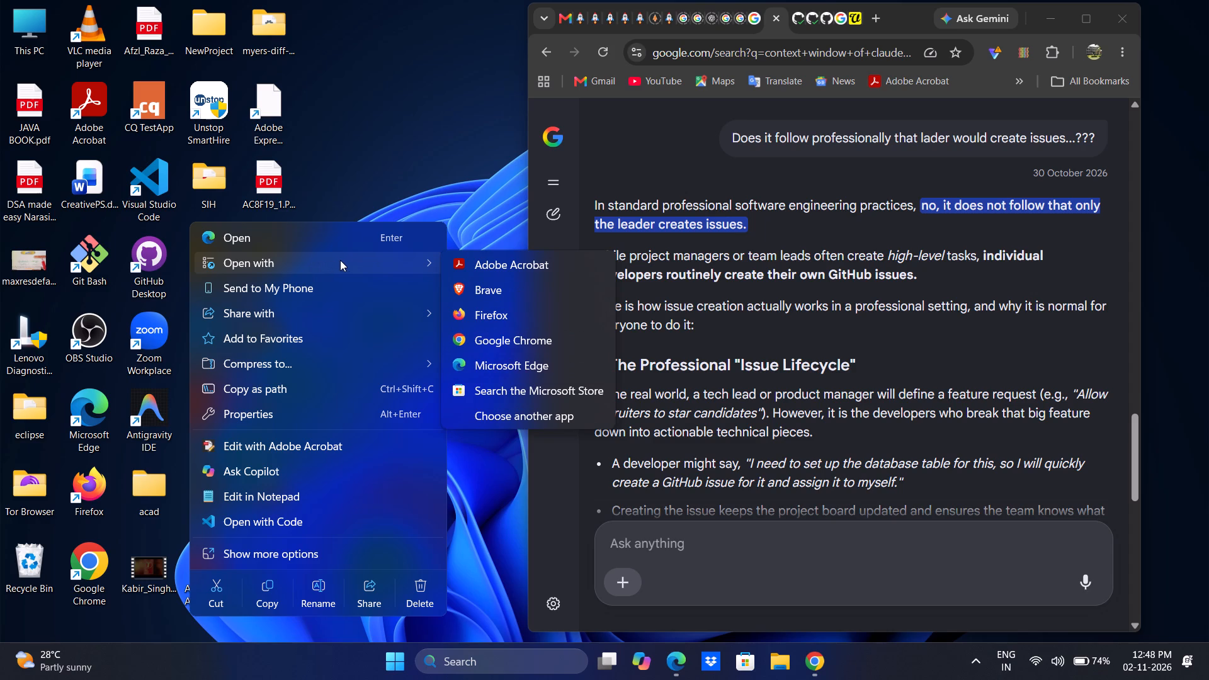
click(474, 138)
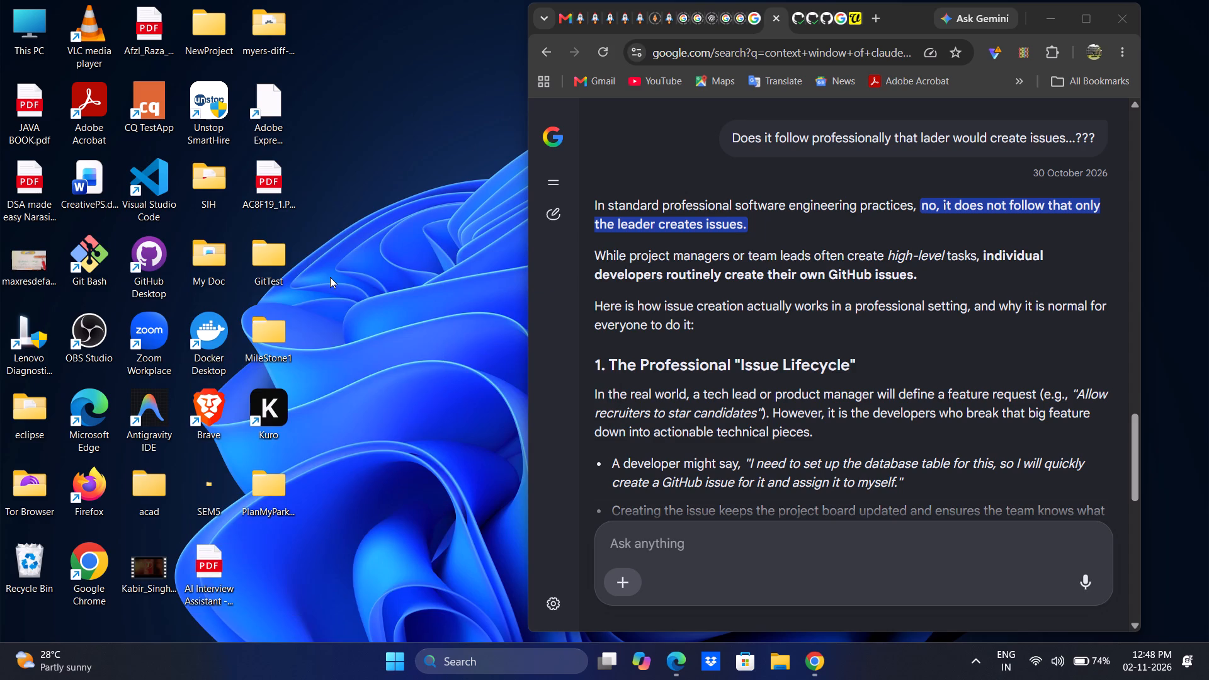
double_click(35, 31)
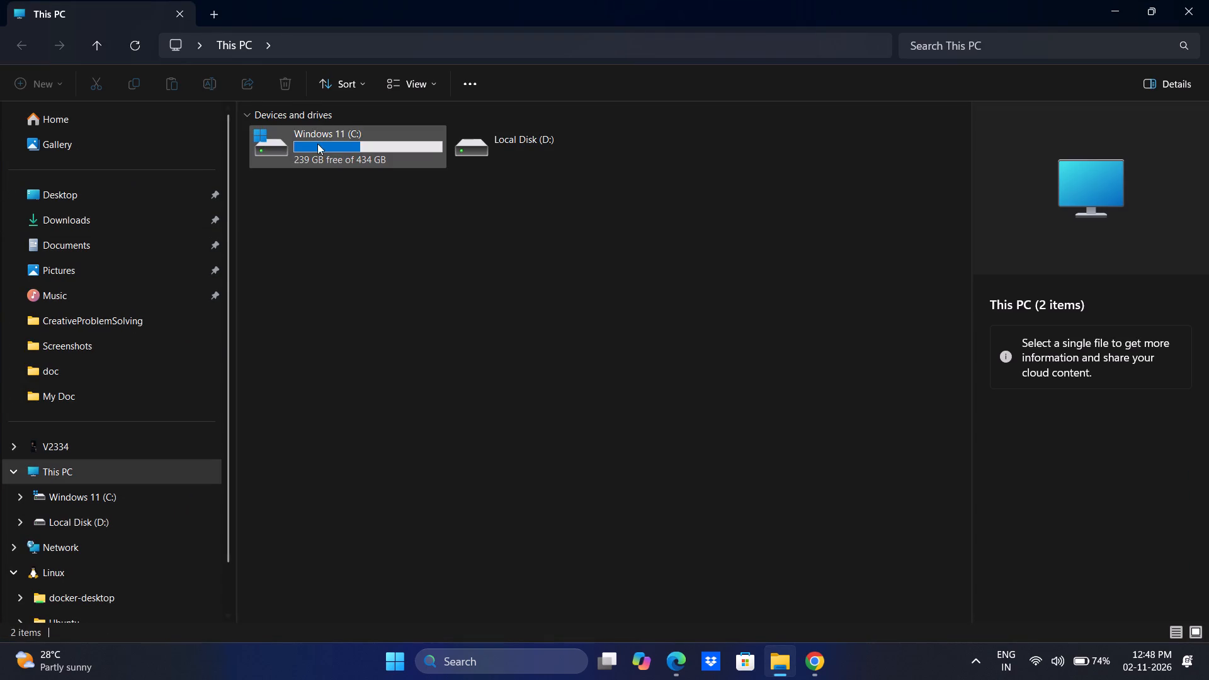
click(294, 48)
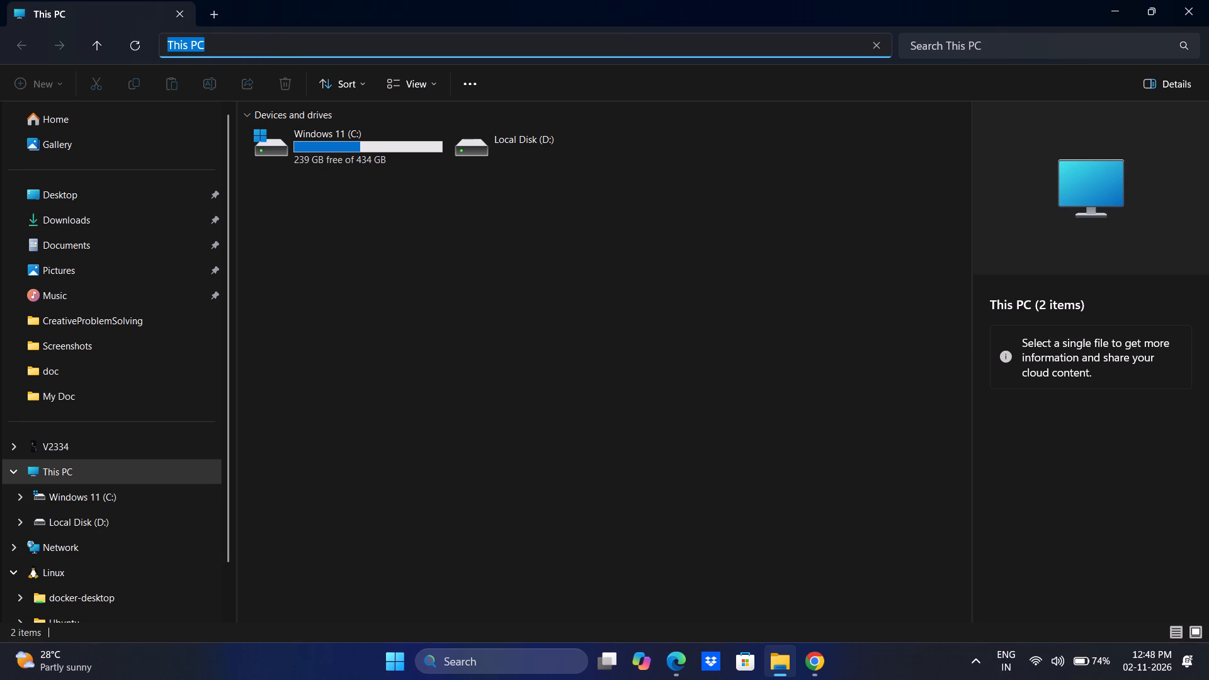
key(super+v)
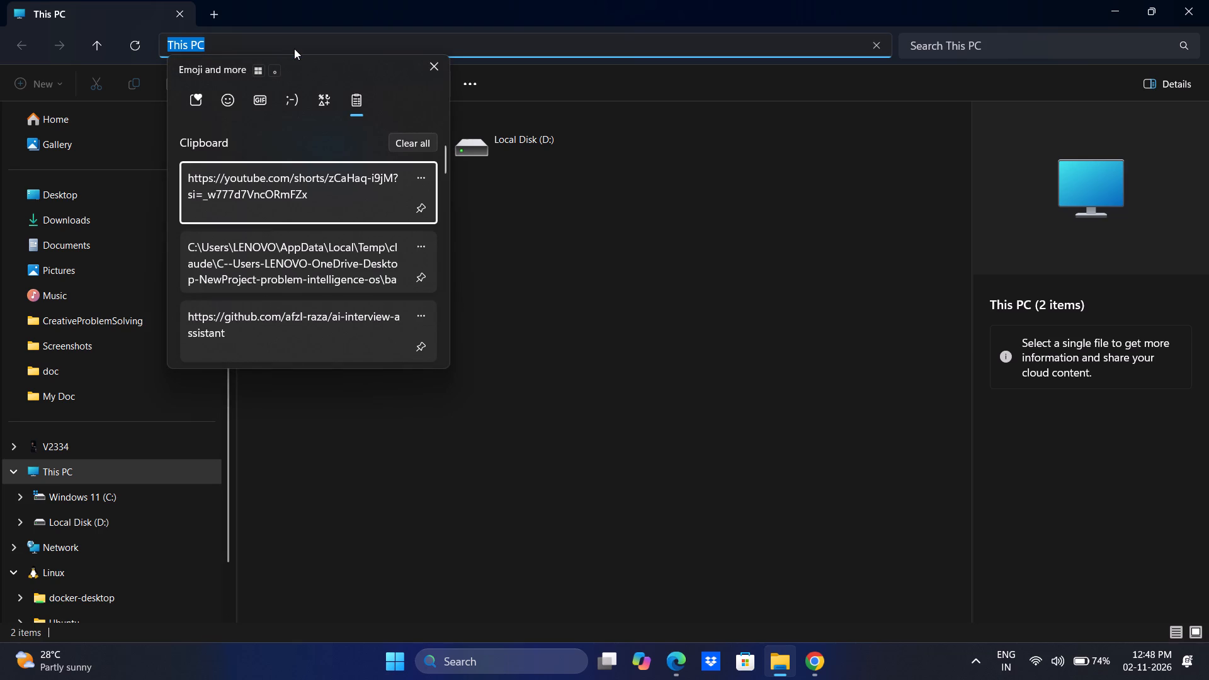
click(285, 248)
key(ctrl+v)
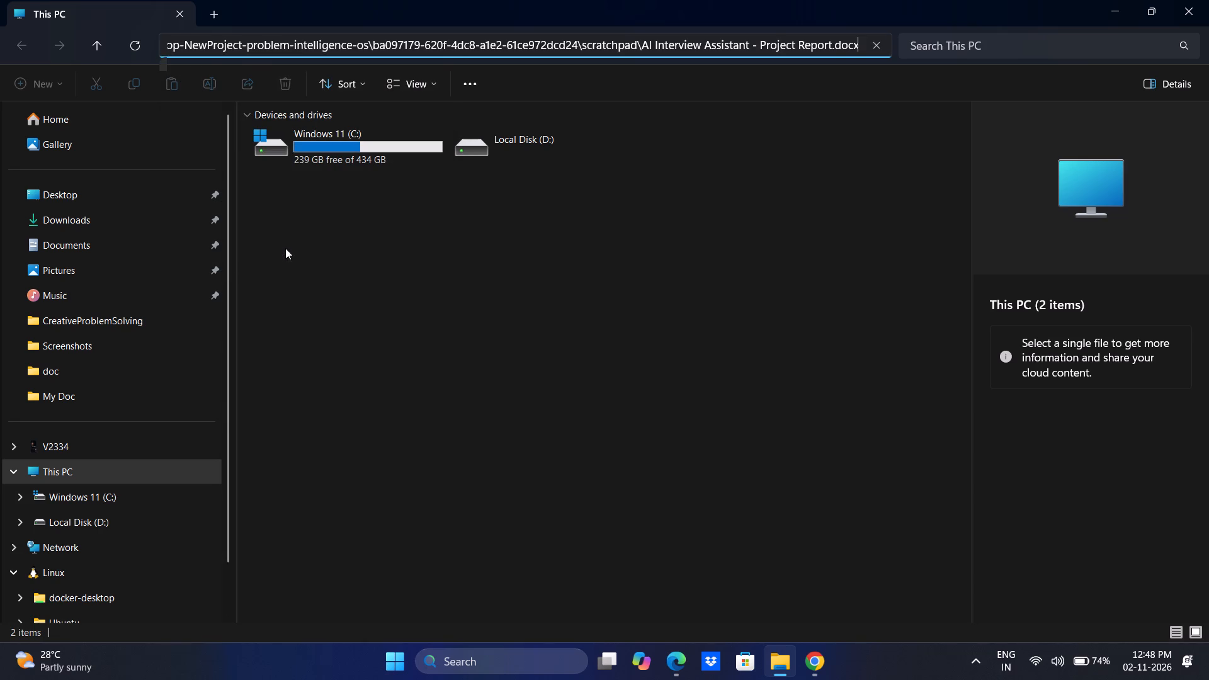
key(Return)
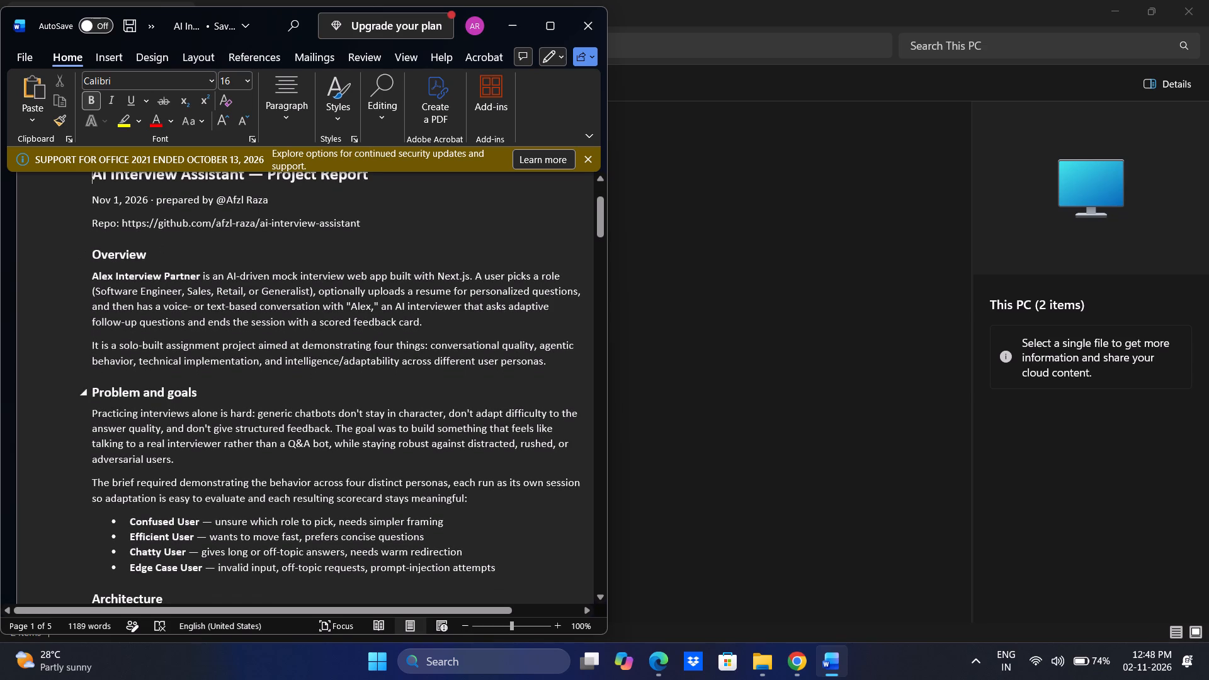
Delete the first paragraph under "Problem and goals", starting with "Practicing interviews alone is hard".
scroll(278, 393, down, 1)
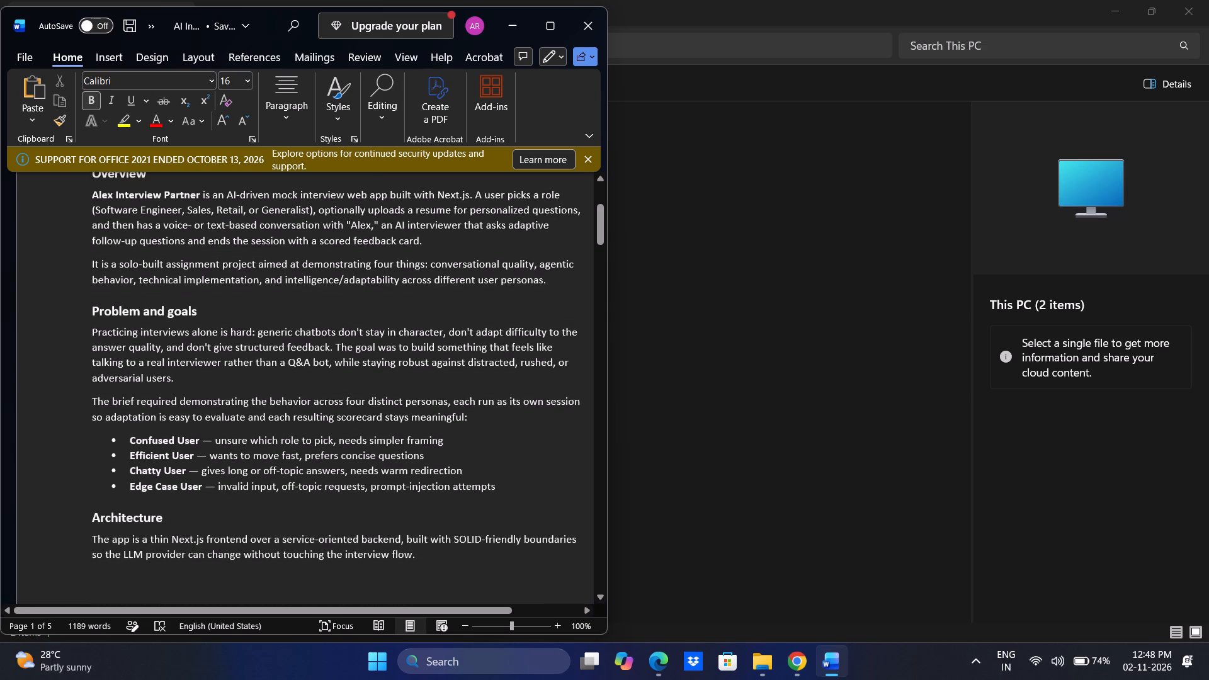
drag(186, 378, 95, 335)
key(BackSpace)
key(BackSpace)
key(BackSpace)
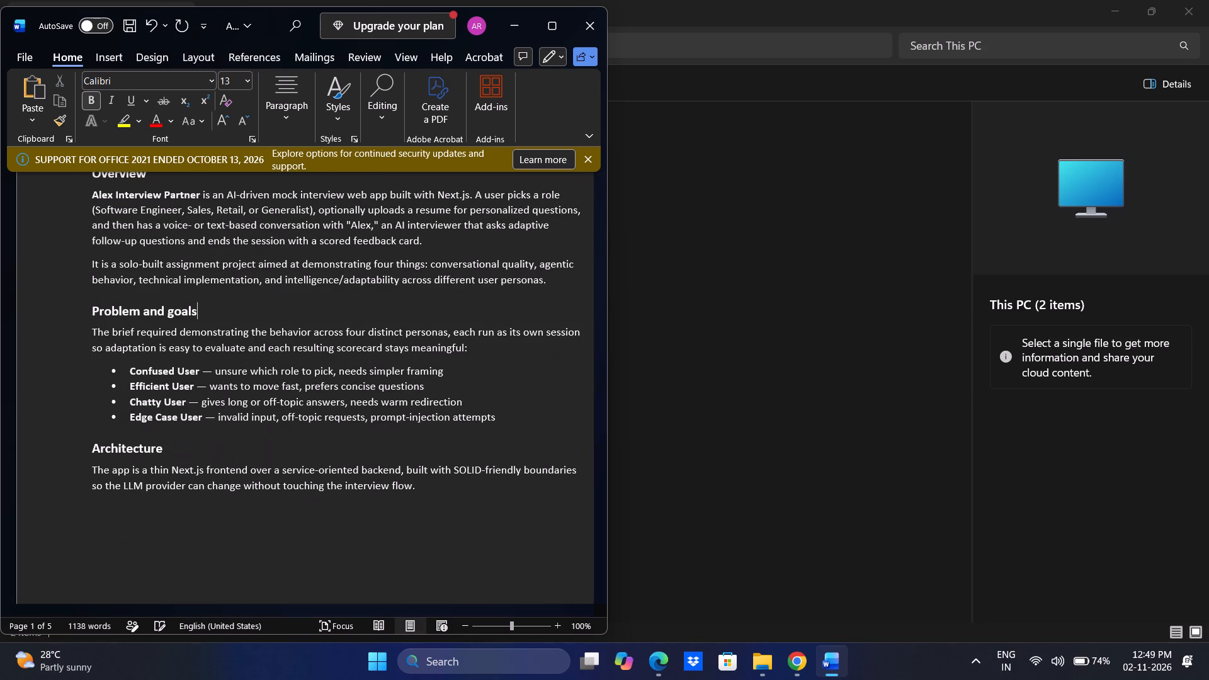
Merge the "It is a solo-built assignment project" paragraph into the preceding Overview paragraph.
scroll(95, 335, up, 1)
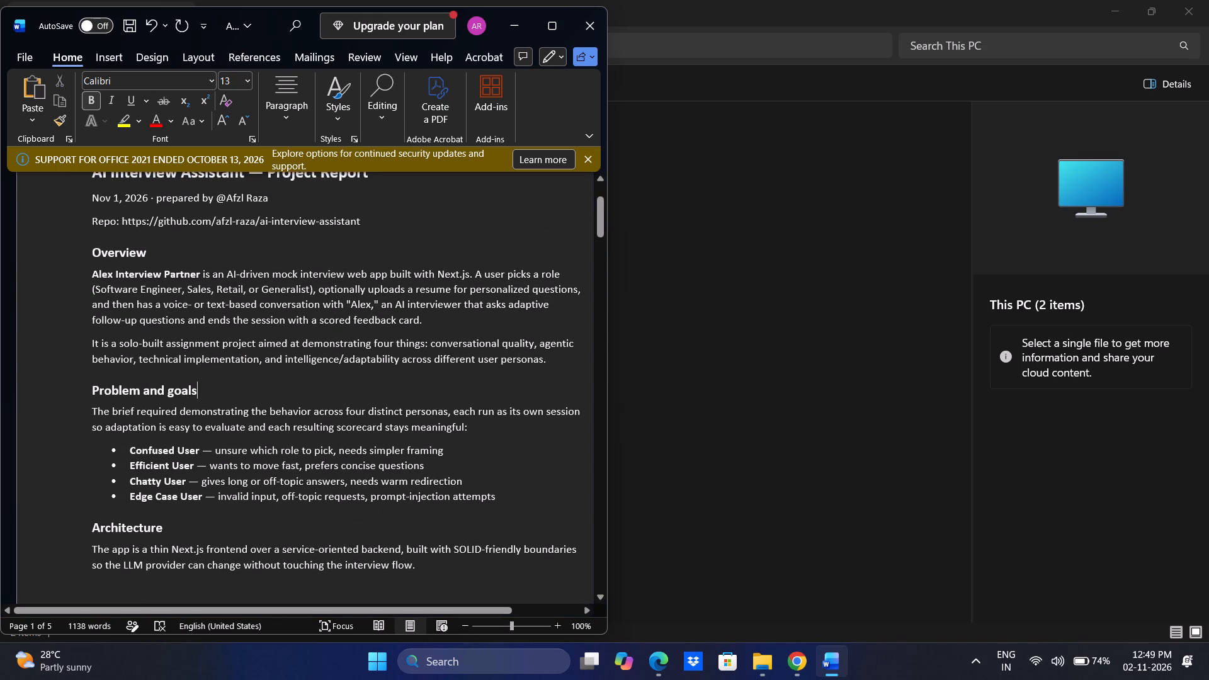
click(90, 343)
key(BackSpace)
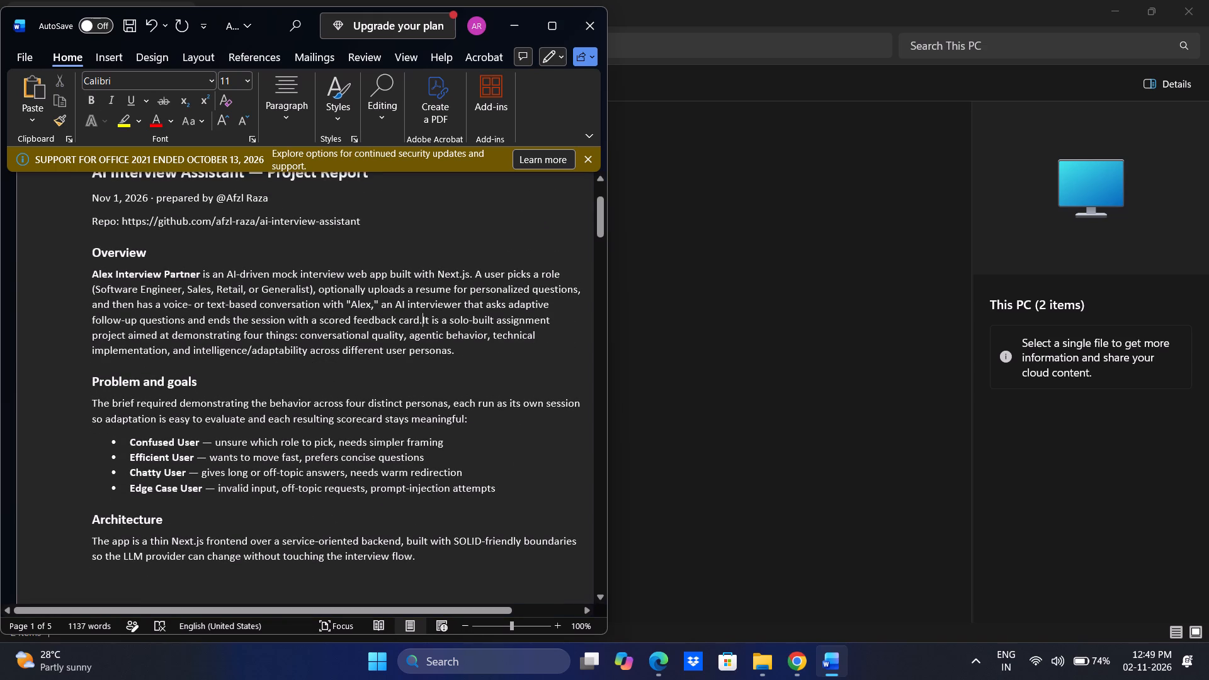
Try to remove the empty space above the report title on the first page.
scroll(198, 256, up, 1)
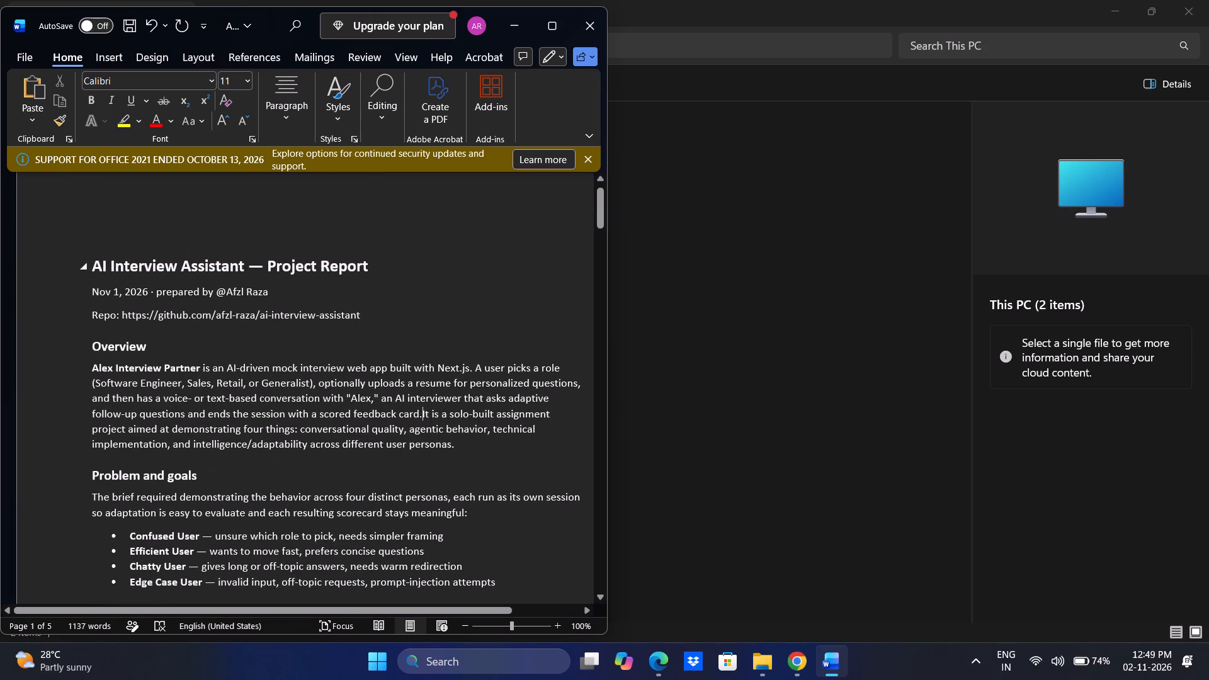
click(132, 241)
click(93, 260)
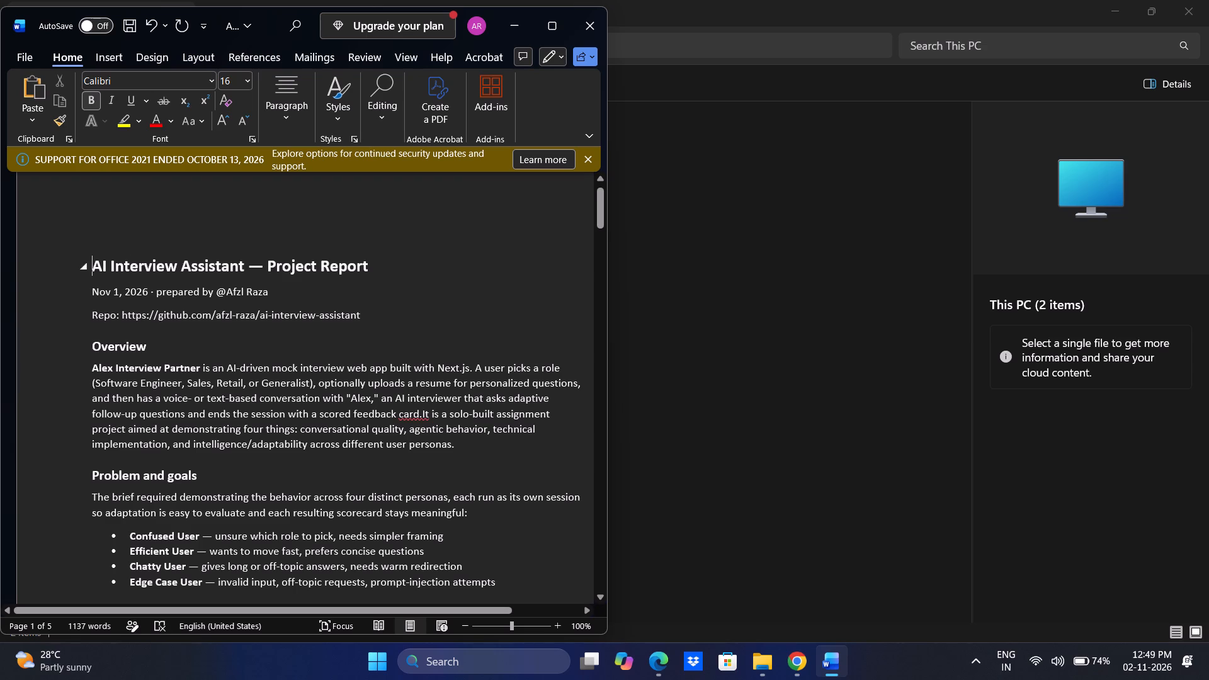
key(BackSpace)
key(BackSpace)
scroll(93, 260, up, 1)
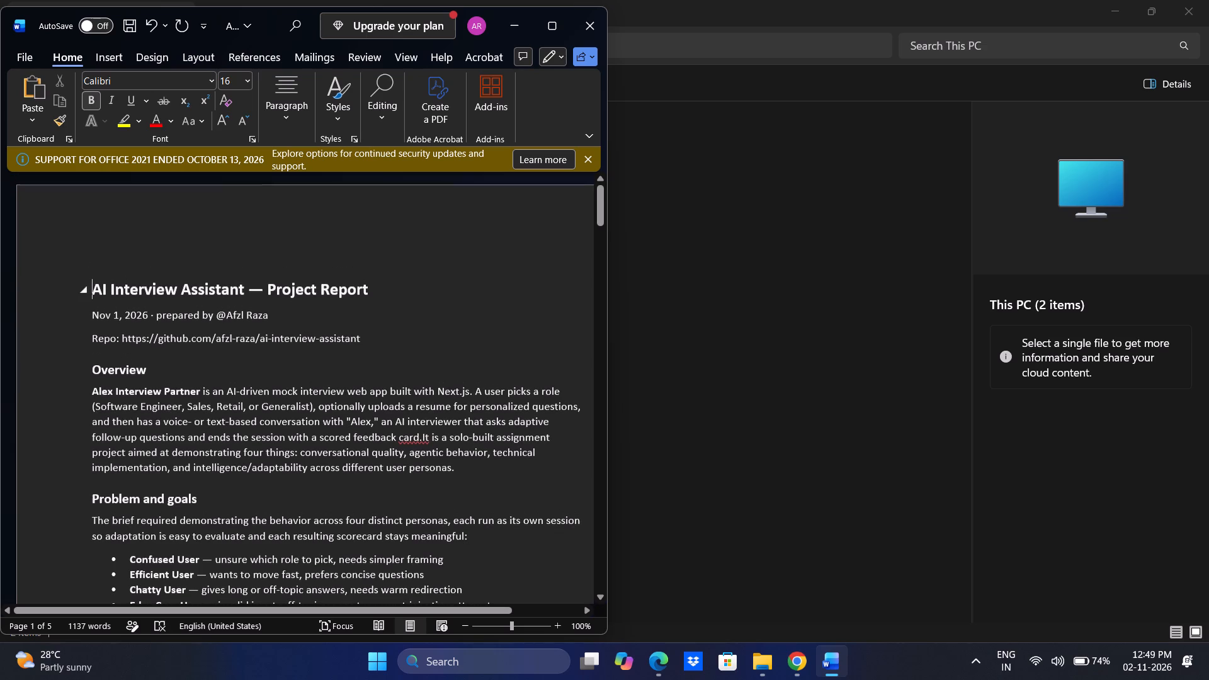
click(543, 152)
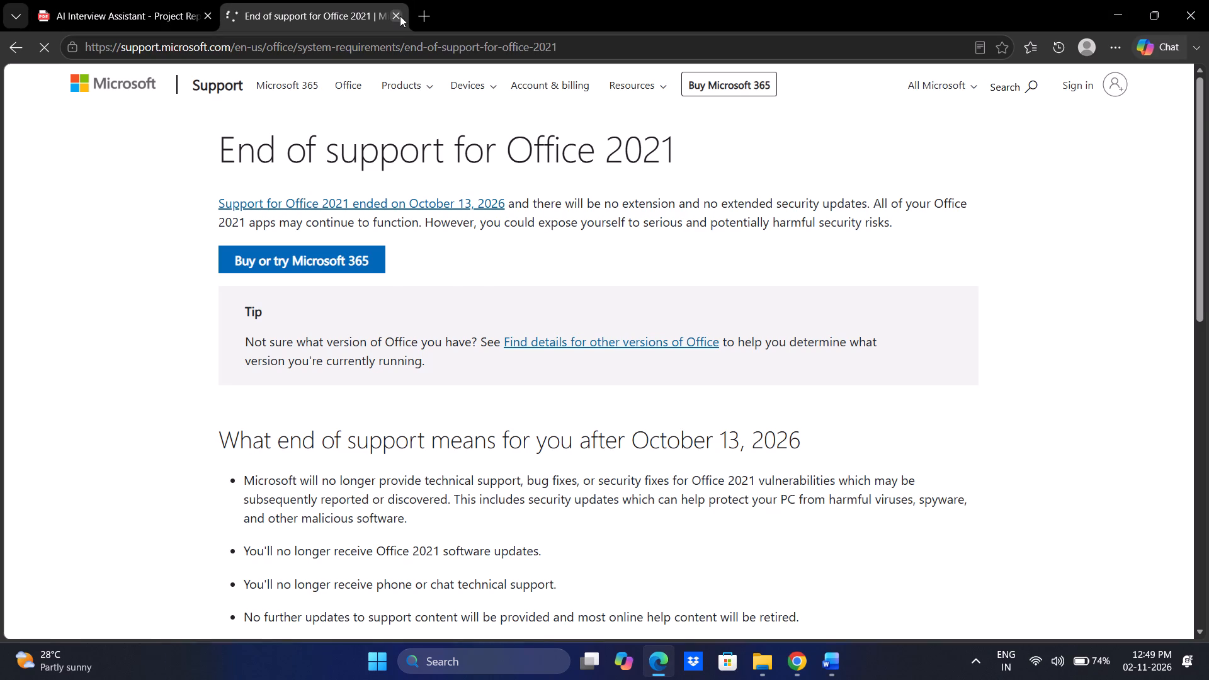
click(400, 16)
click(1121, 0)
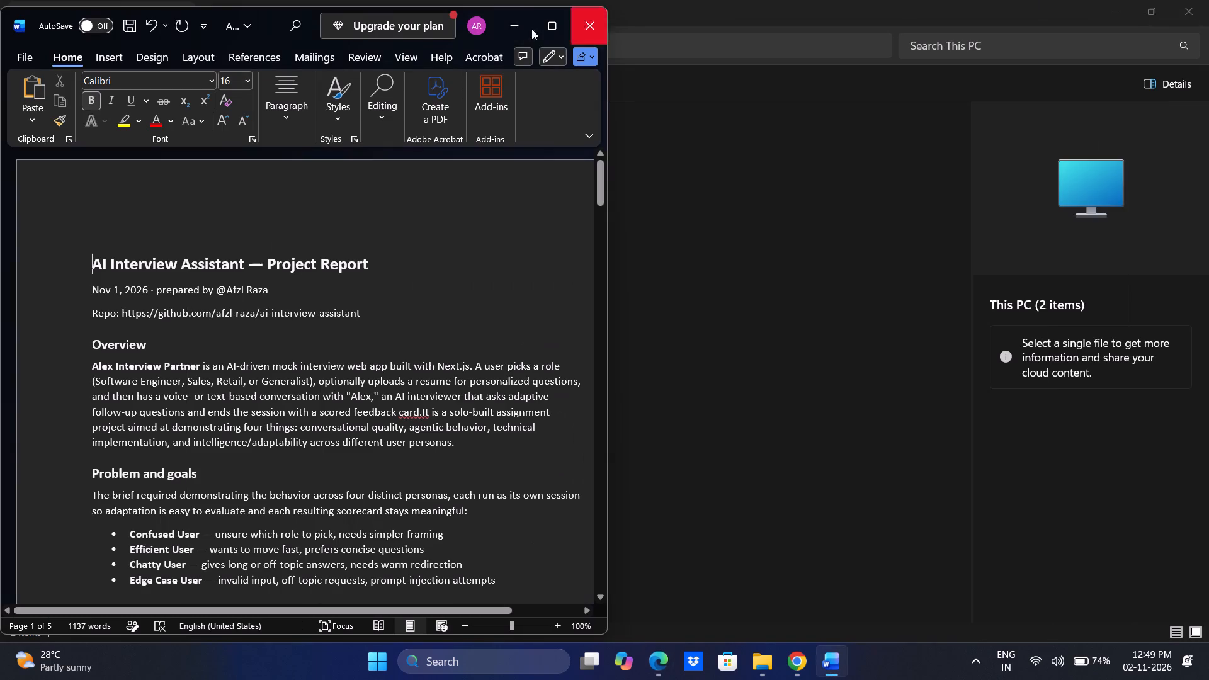
Maximize the document window and shrink the architecture diagram to about two-thirds of its width and half its height.
click(547, 27)
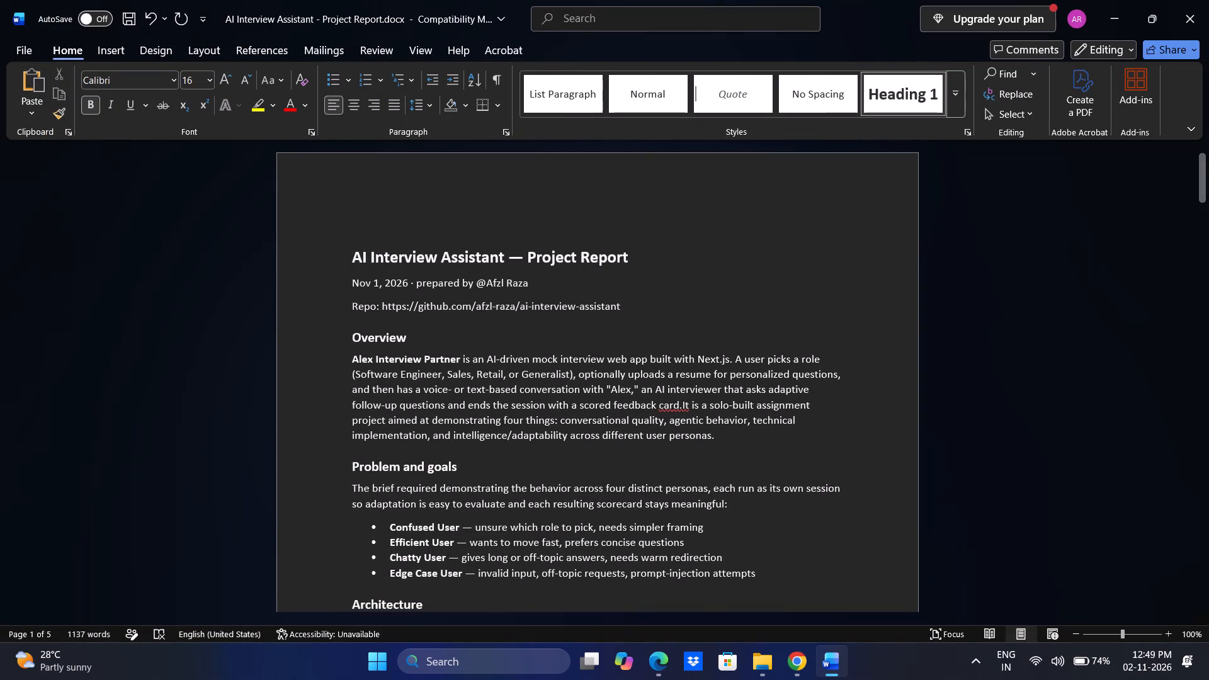
scroll(552, 297, down, 2)
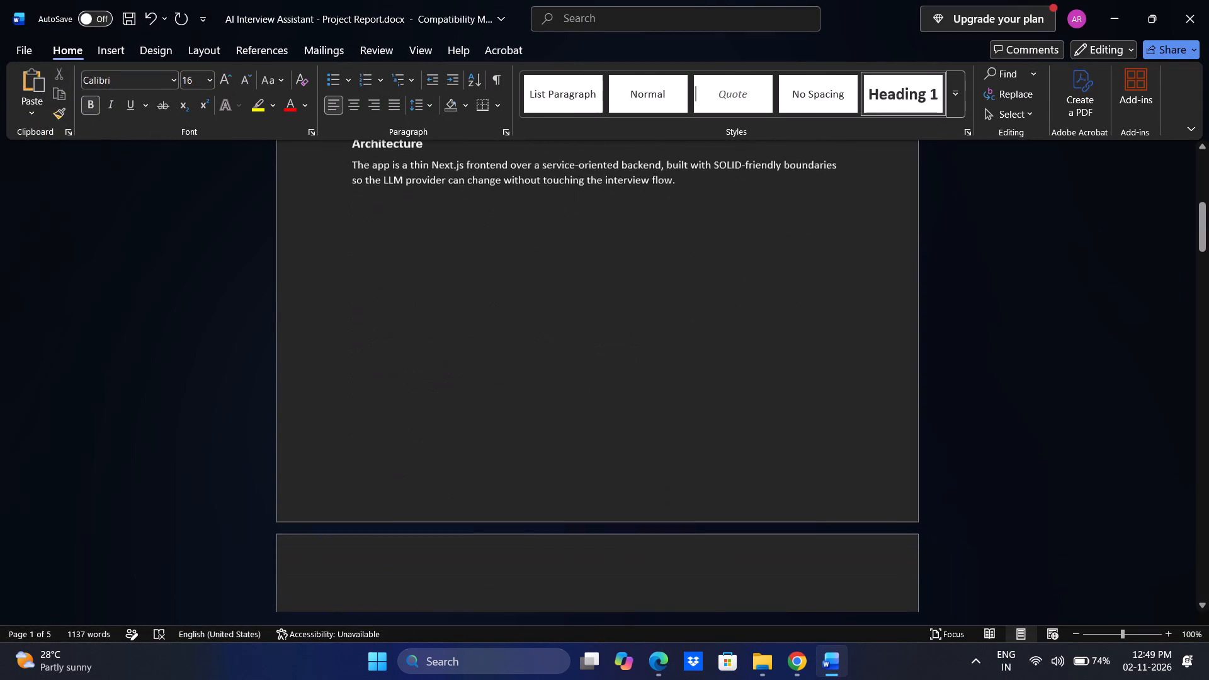
scroll(552, 297, down, 3)
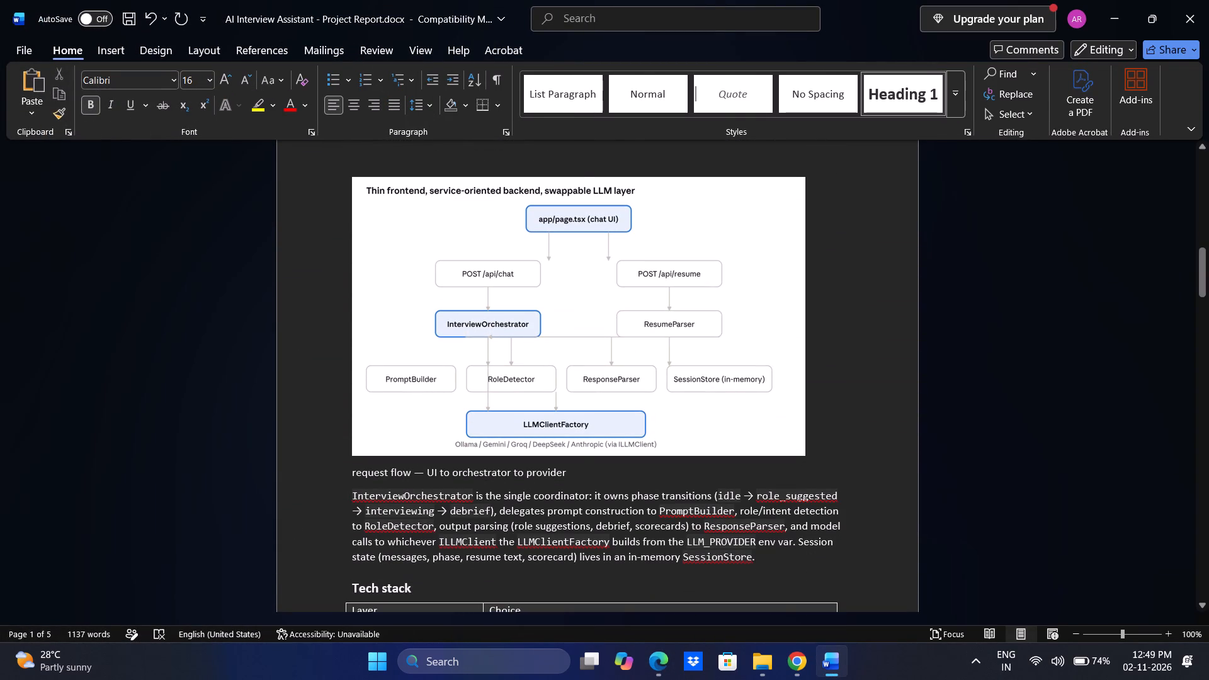
click(599, 314)
drag(807, 315, 788, 317)
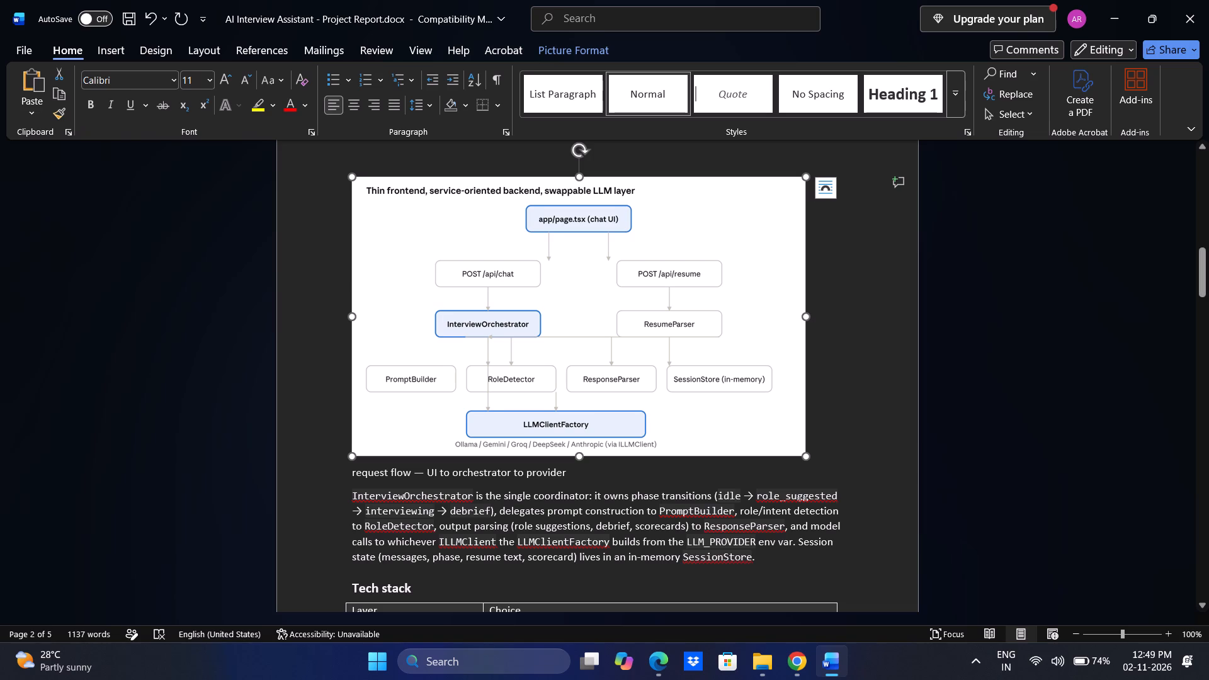
drag(788, 317, 644, 303)
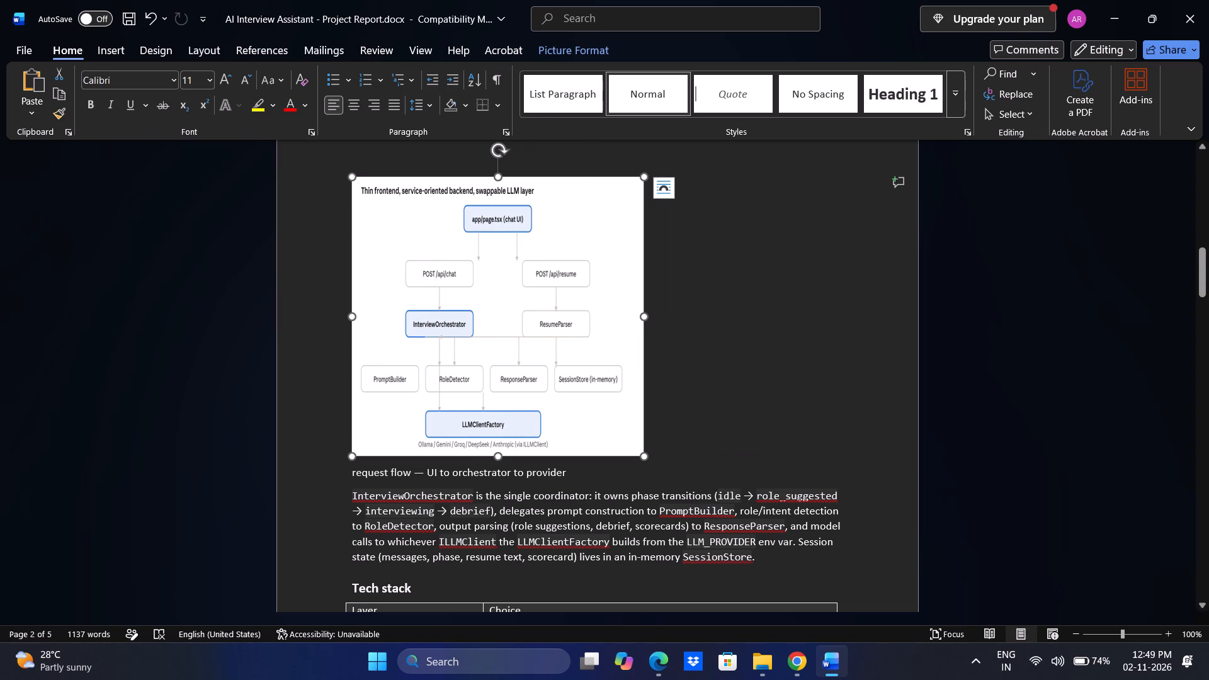
drag(496, 453, 503, 308)
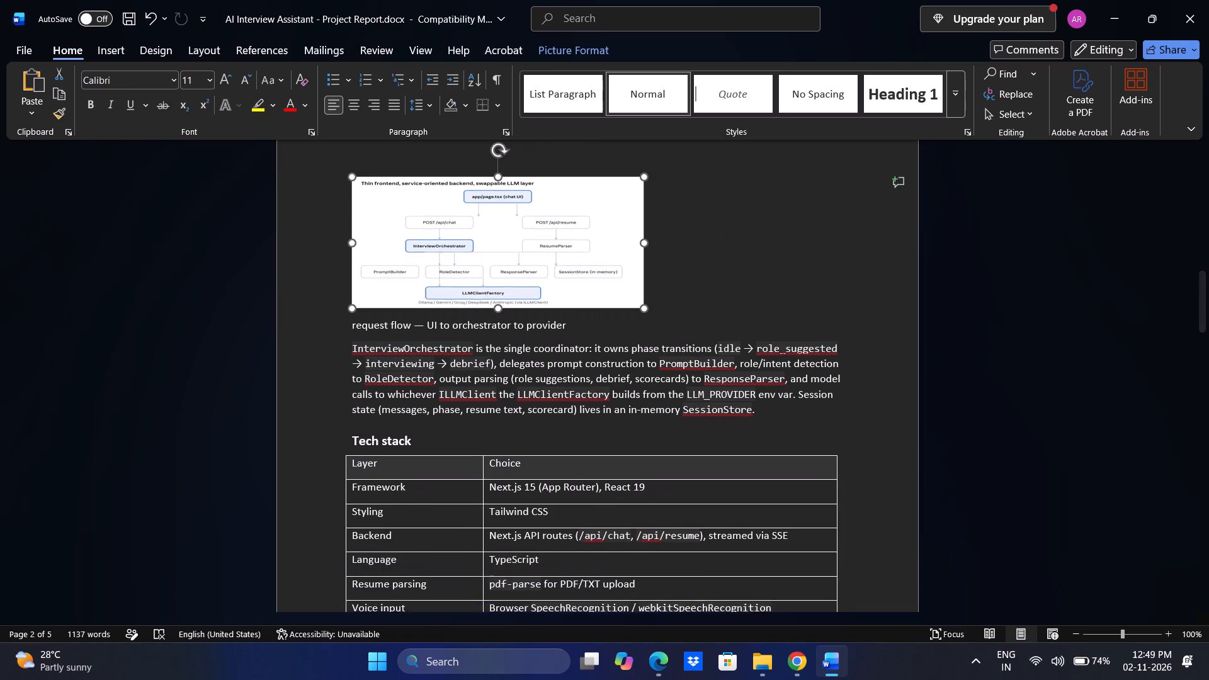
drag(503, 308, 506, 319)
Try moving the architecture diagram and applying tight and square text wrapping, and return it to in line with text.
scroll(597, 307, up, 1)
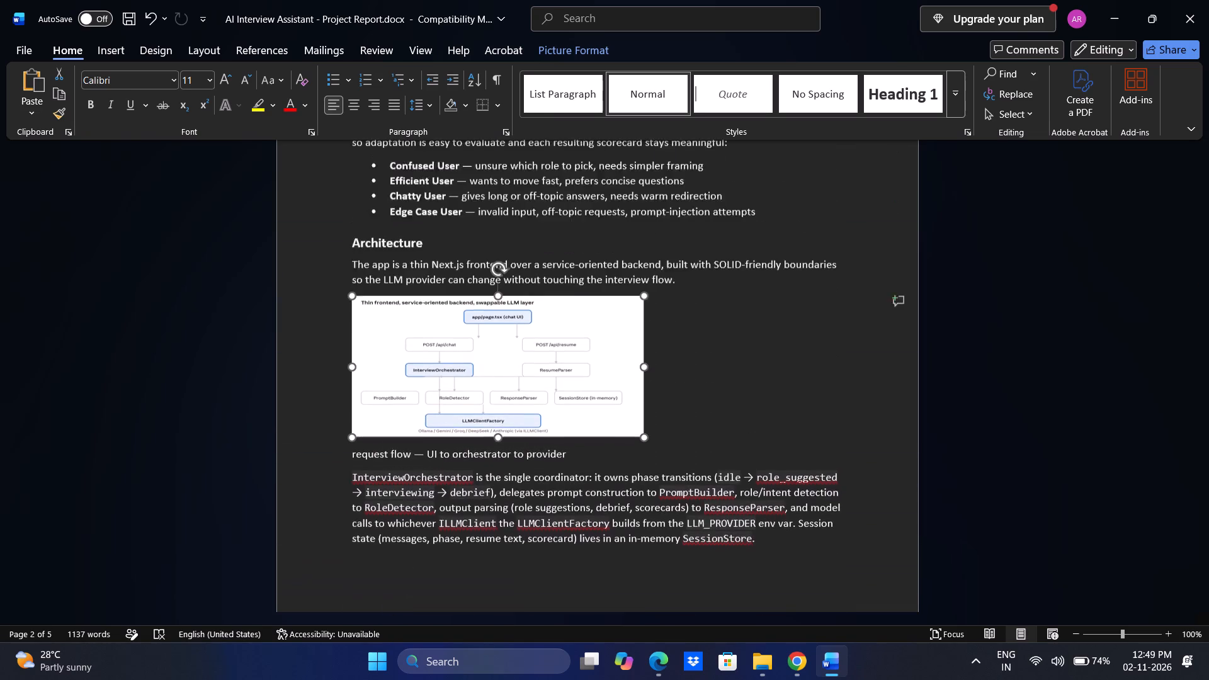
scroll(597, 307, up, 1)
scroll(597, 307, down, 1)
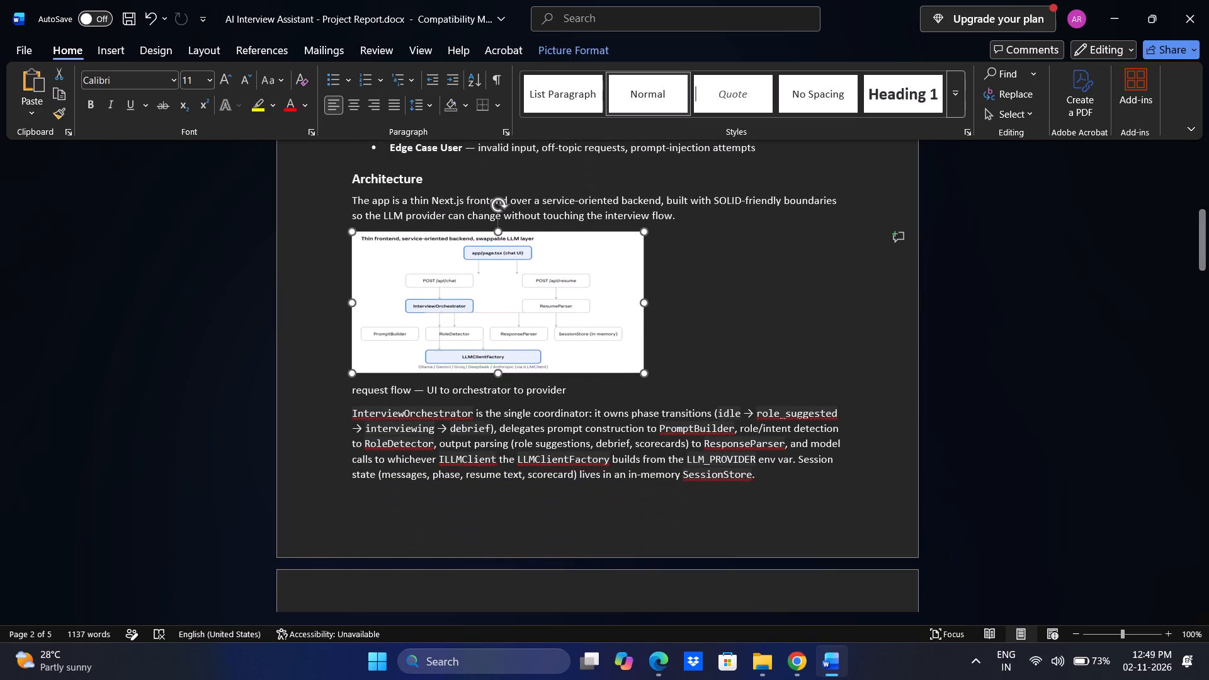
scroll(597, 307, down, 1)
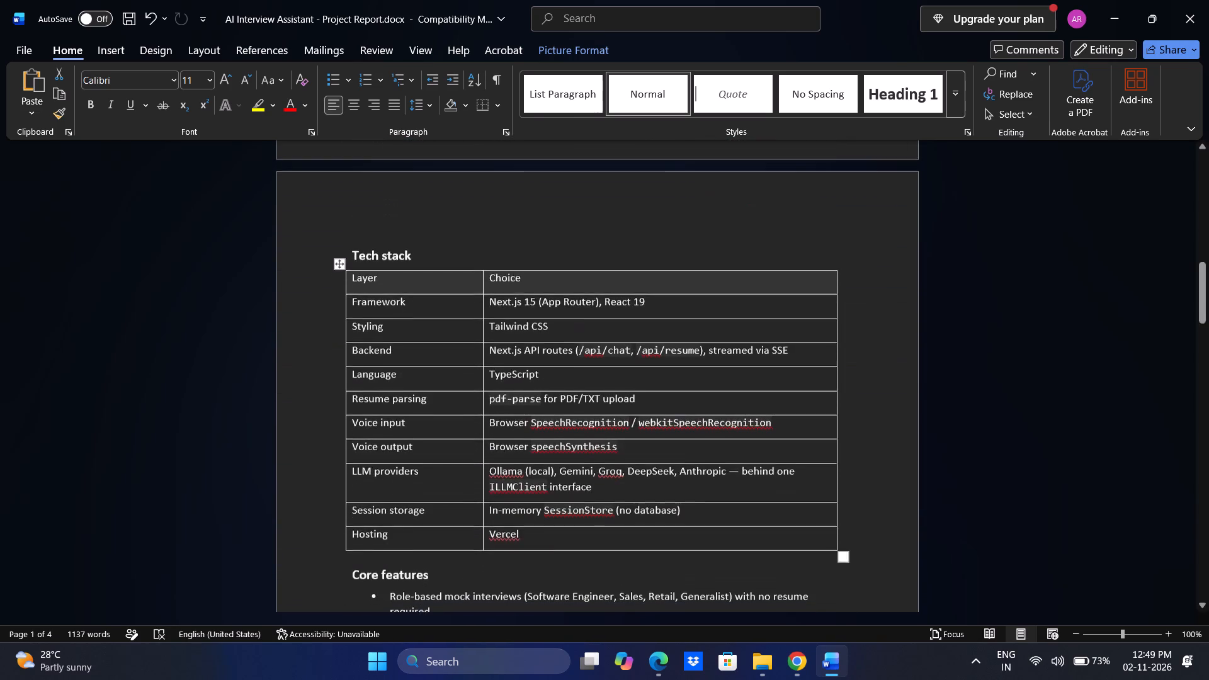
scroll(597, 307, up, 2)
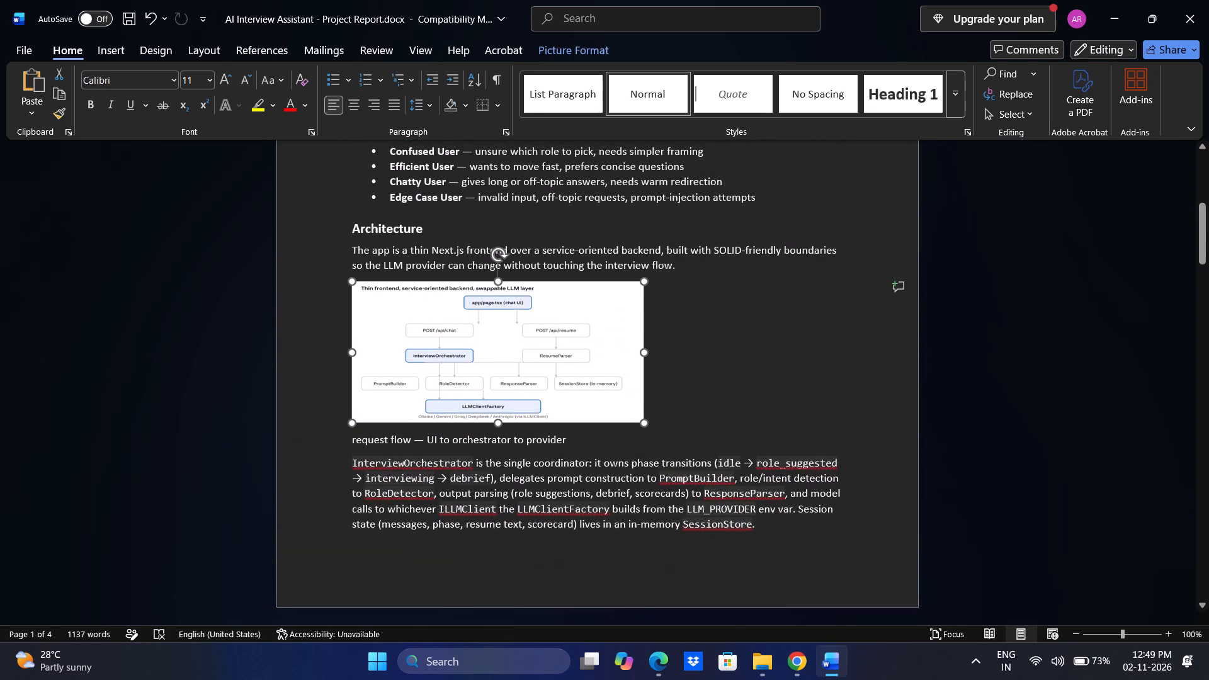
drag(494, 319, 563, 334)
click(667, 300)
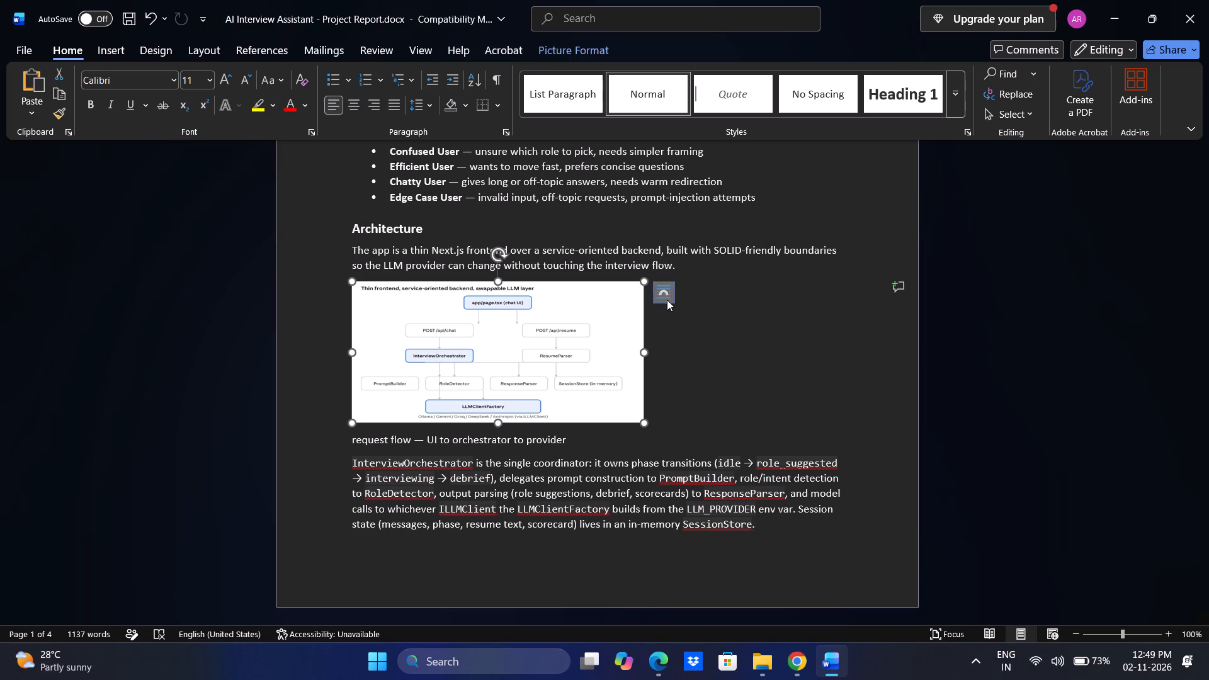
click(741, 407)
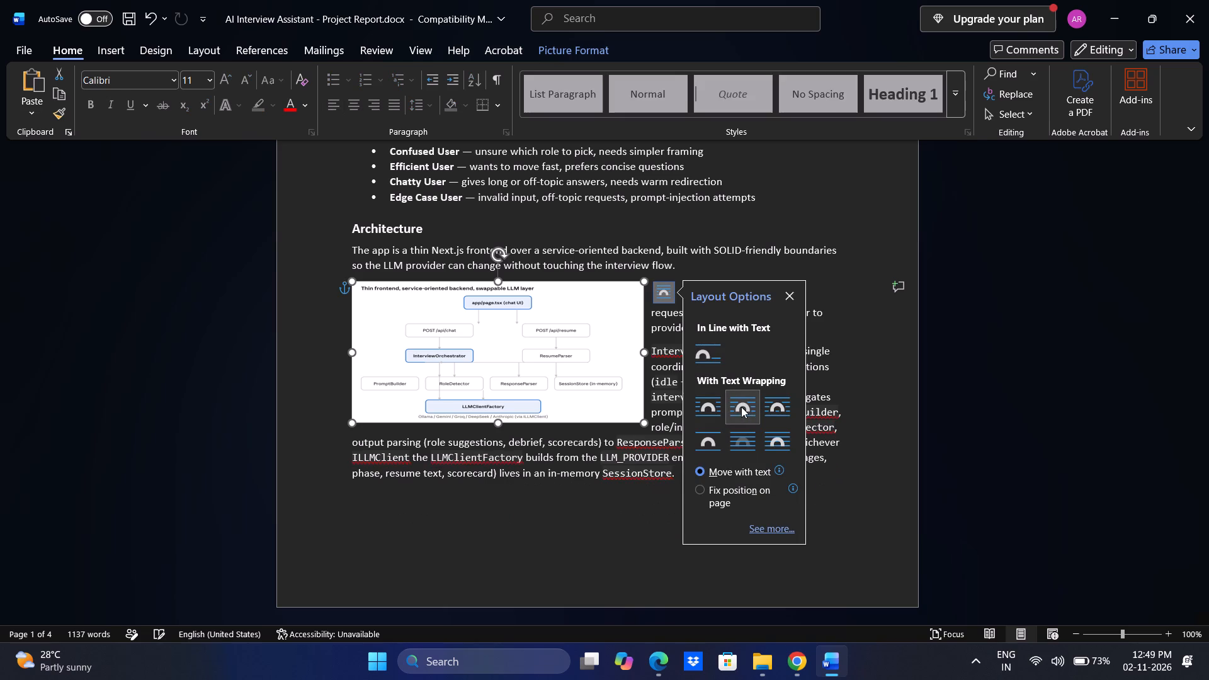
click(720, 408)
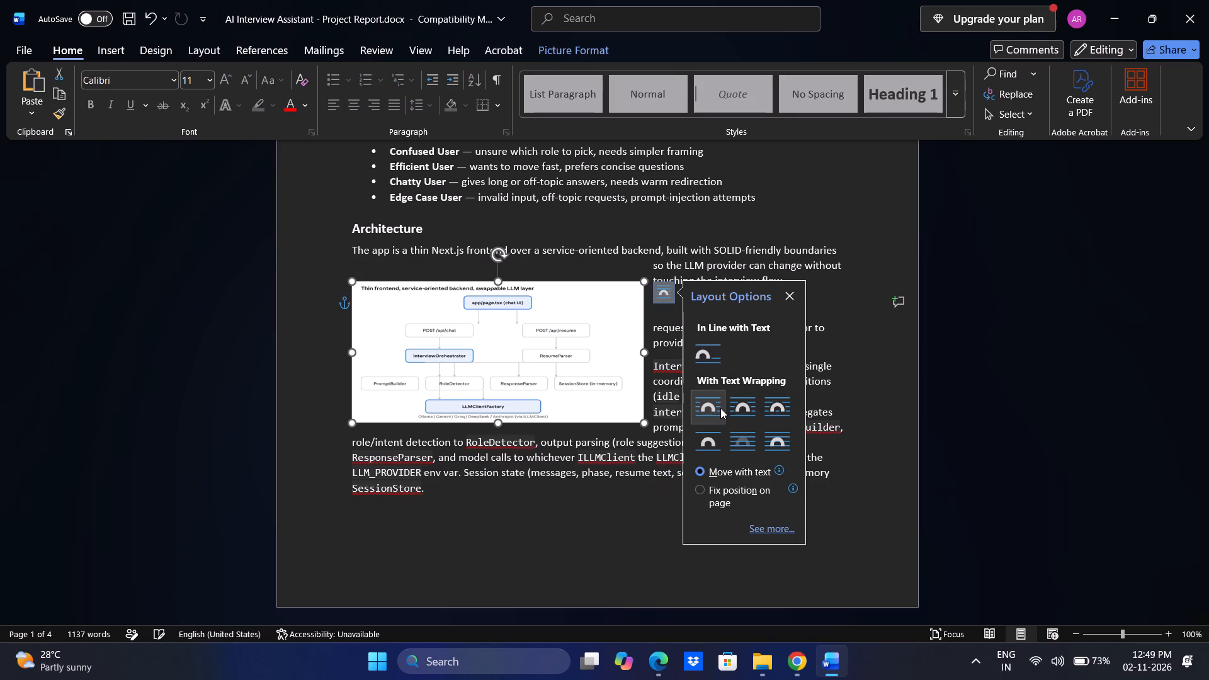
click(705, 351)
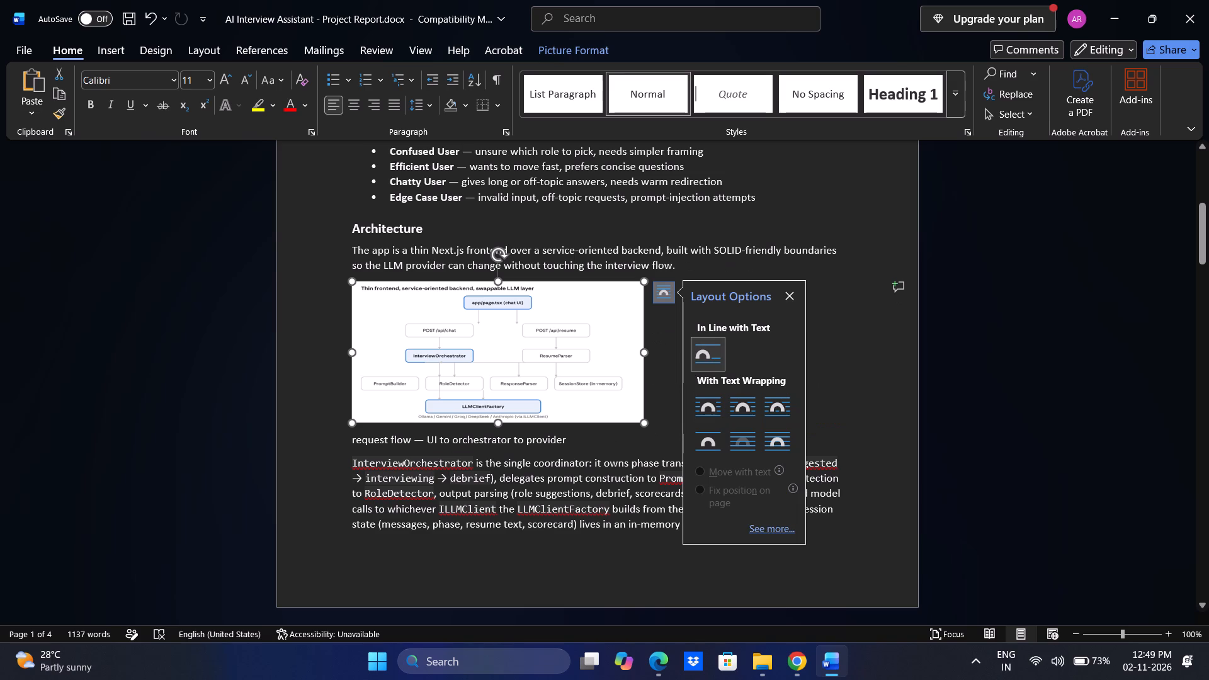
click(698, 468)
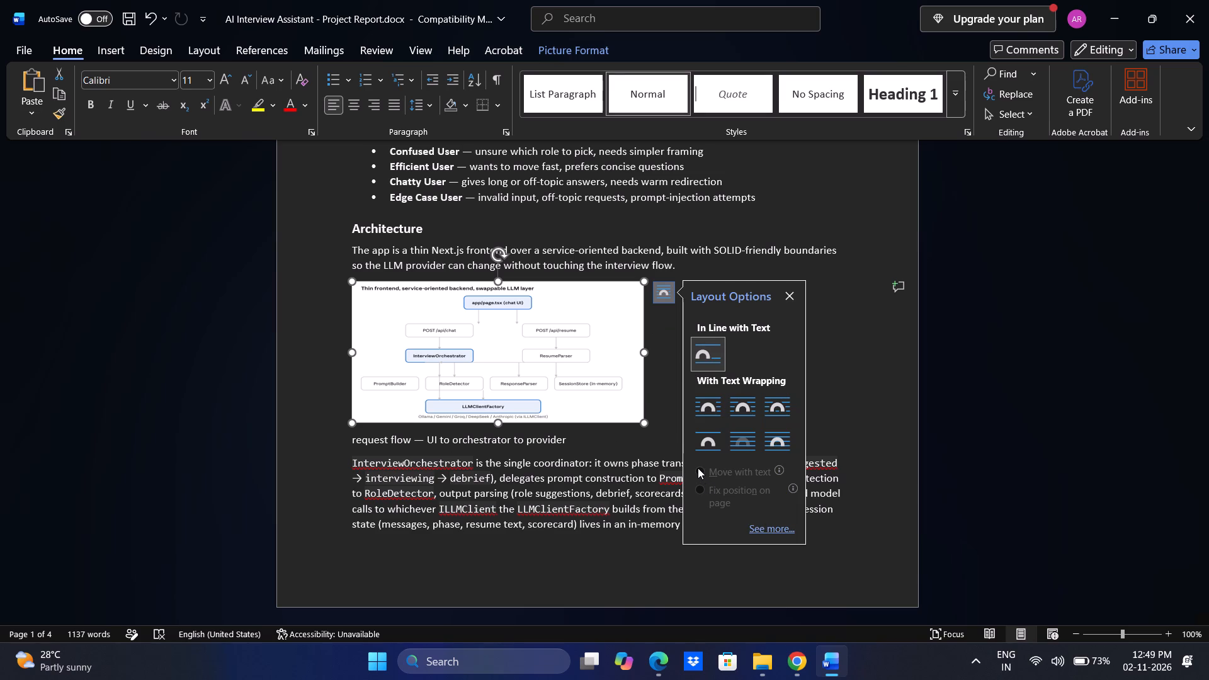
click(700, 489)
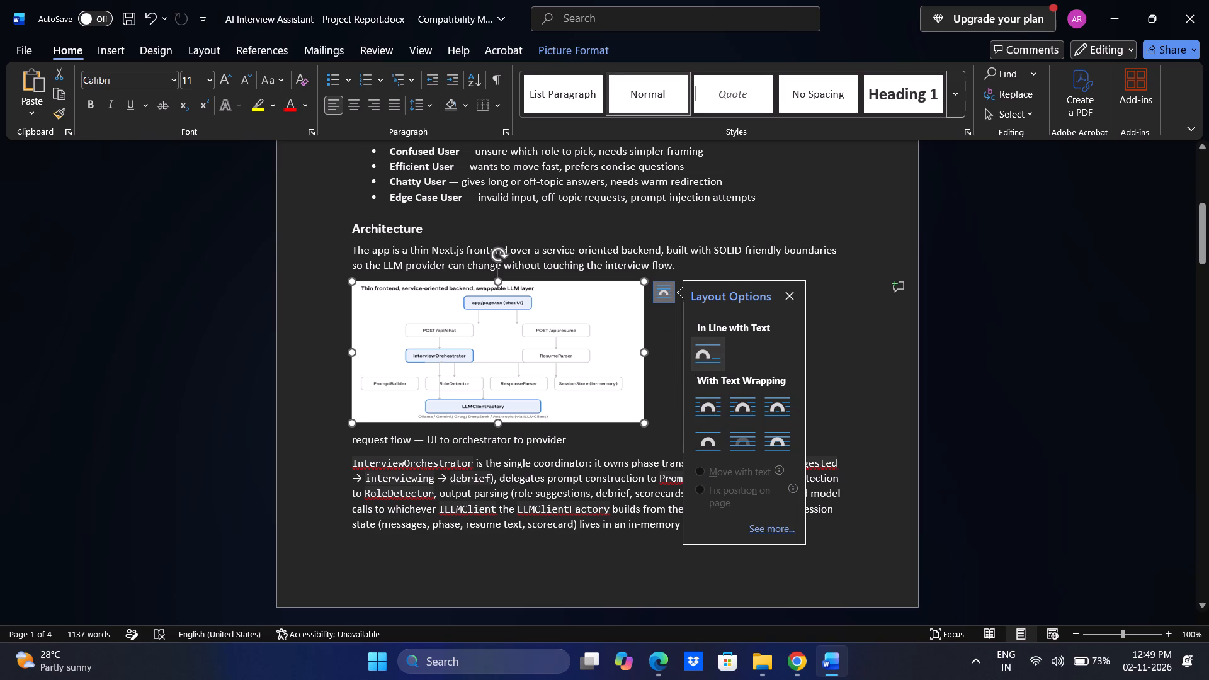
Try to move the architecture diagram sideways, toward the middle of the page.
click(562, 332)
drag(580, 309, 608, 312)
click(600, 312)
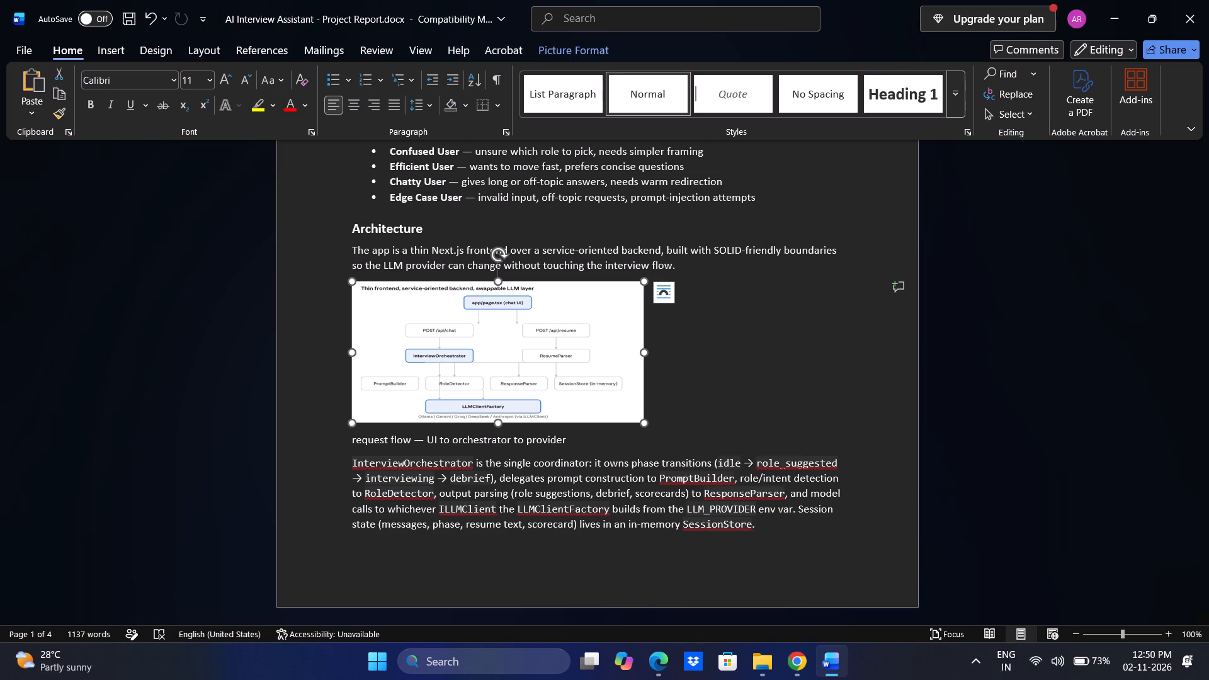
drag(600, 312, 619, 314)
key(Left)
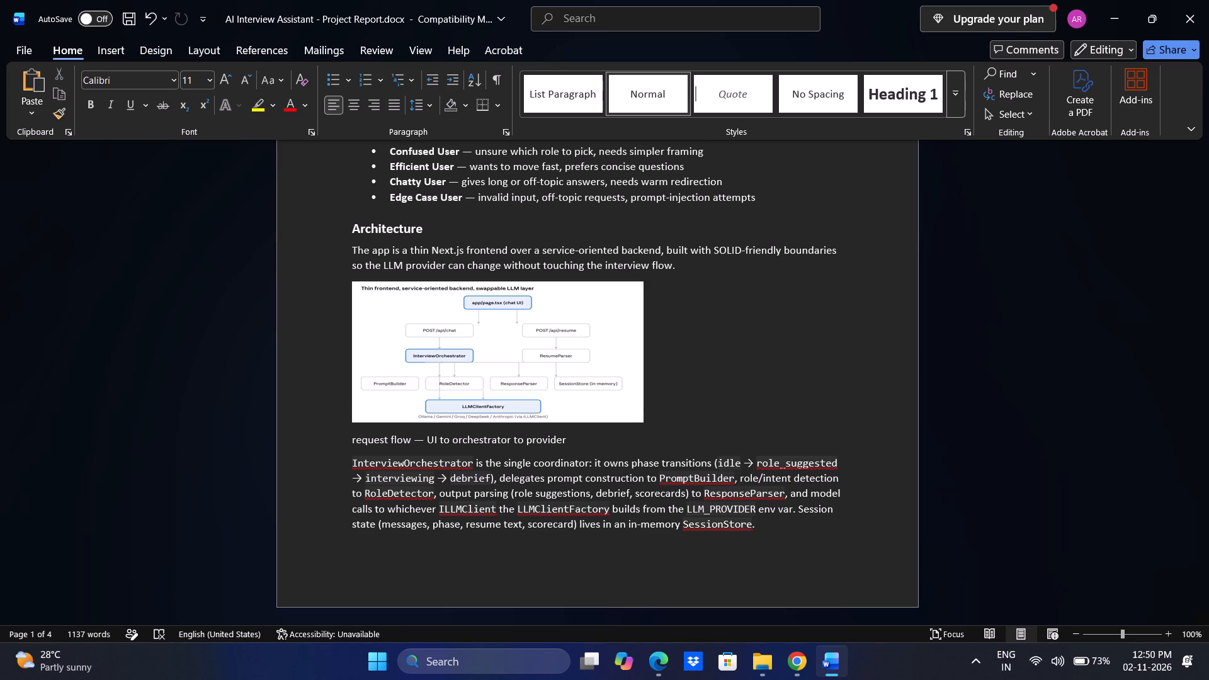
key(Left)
Adjust the architecture diagram's width to about three-fifths of the text width, keeping its height.
click(563, 325)
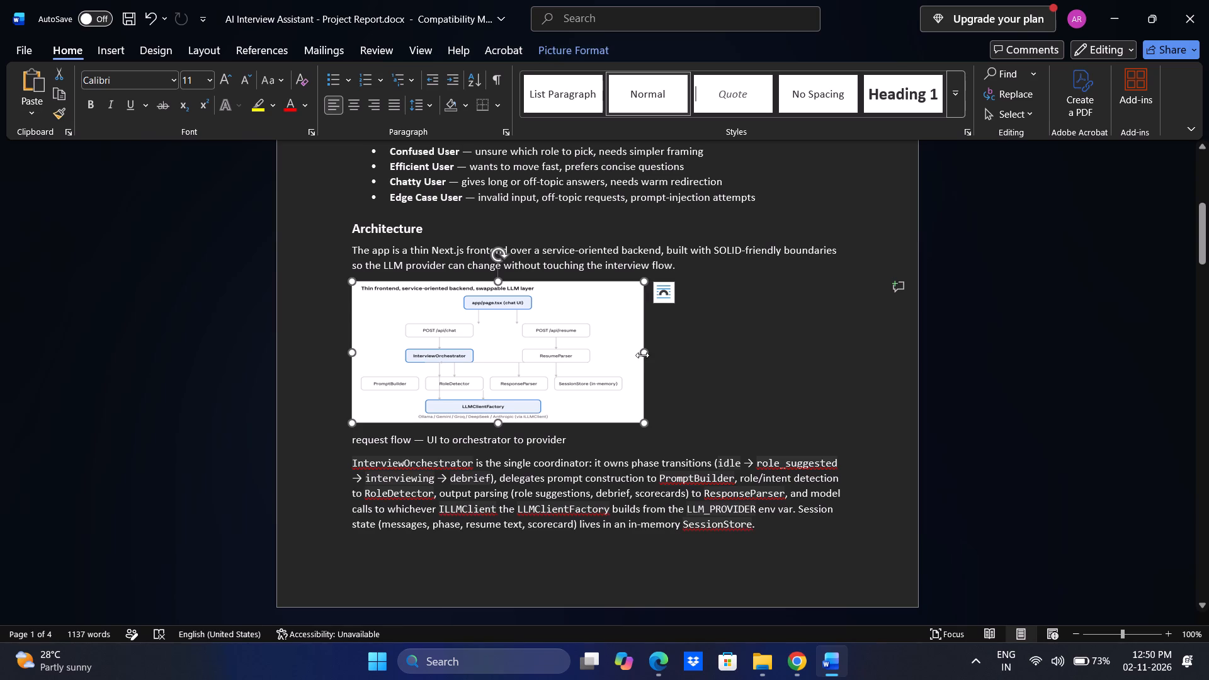
drag(642, 354, 746, 348)
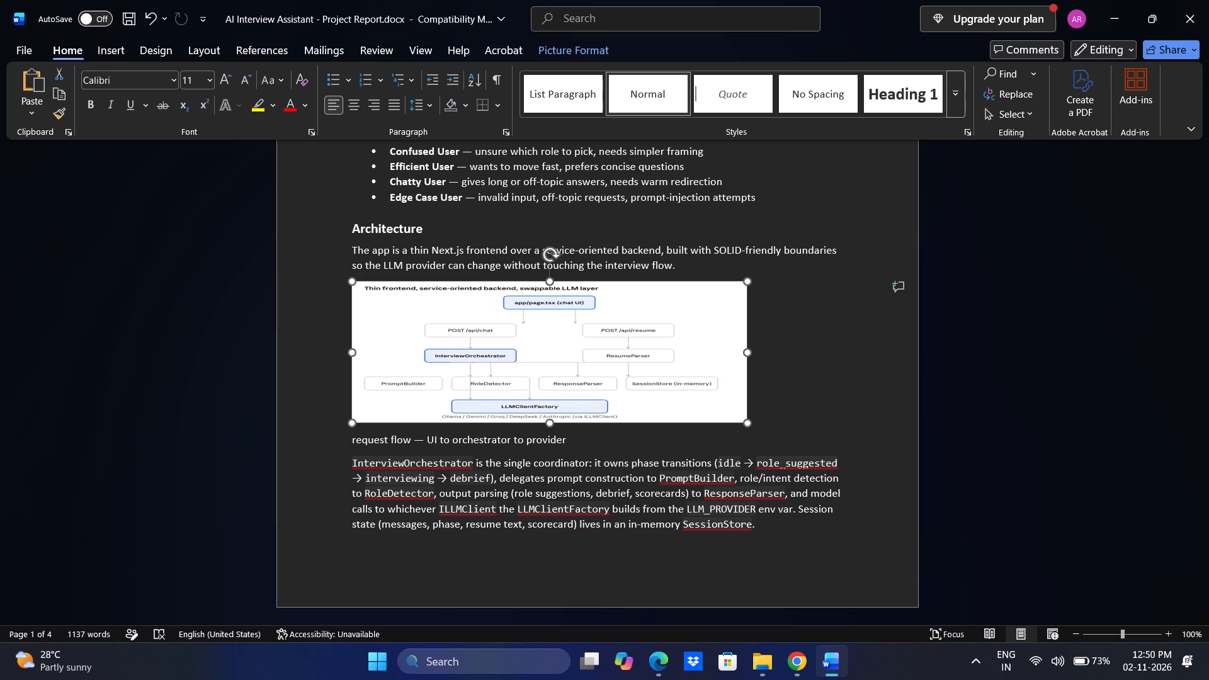
drag(746, 348, 745, 349)
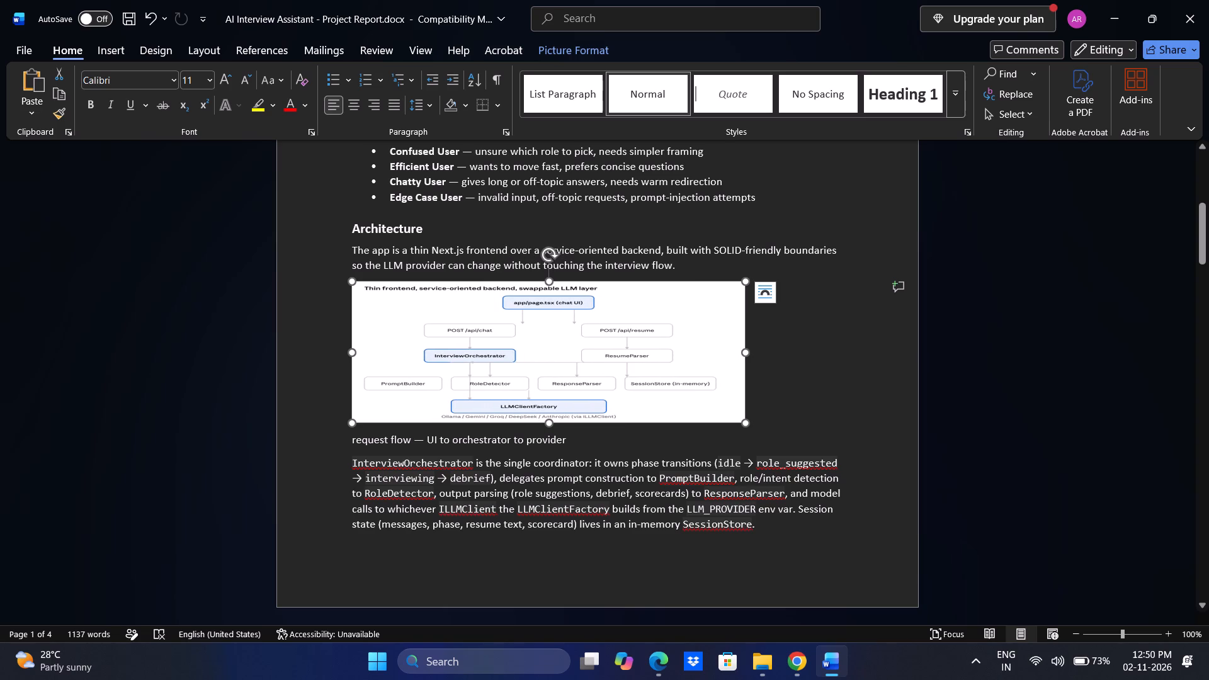
drag(348, 353, 450, 378)
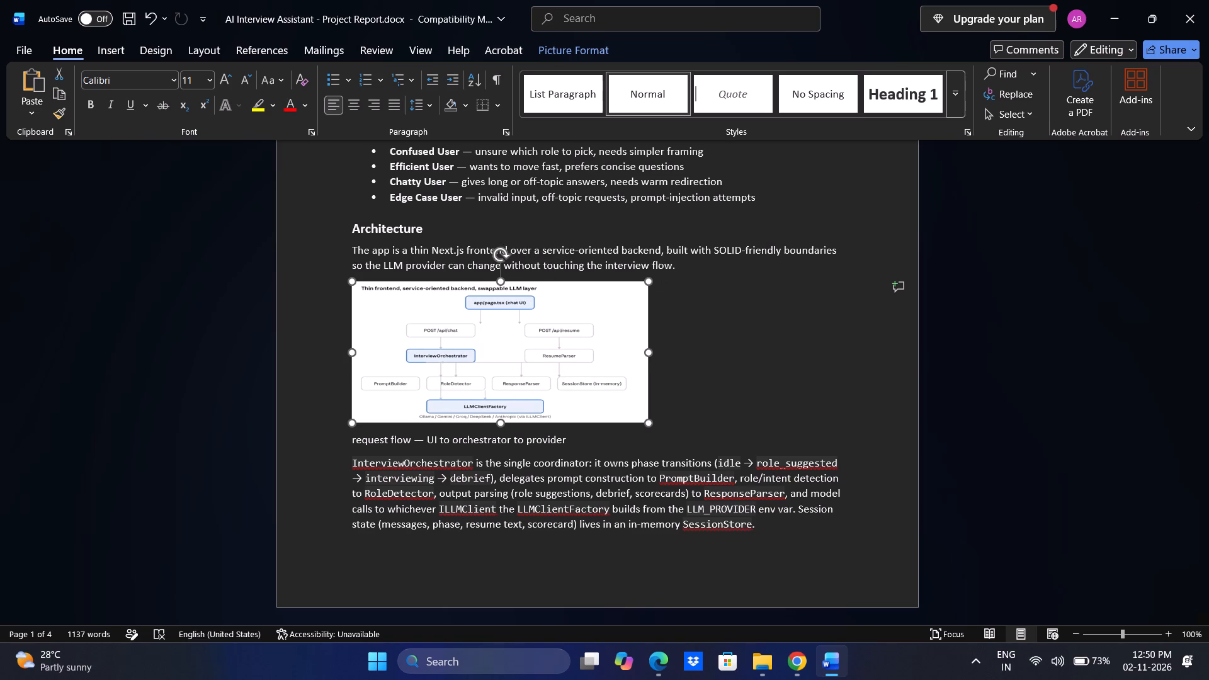
drag(450, 378, 445, 378)
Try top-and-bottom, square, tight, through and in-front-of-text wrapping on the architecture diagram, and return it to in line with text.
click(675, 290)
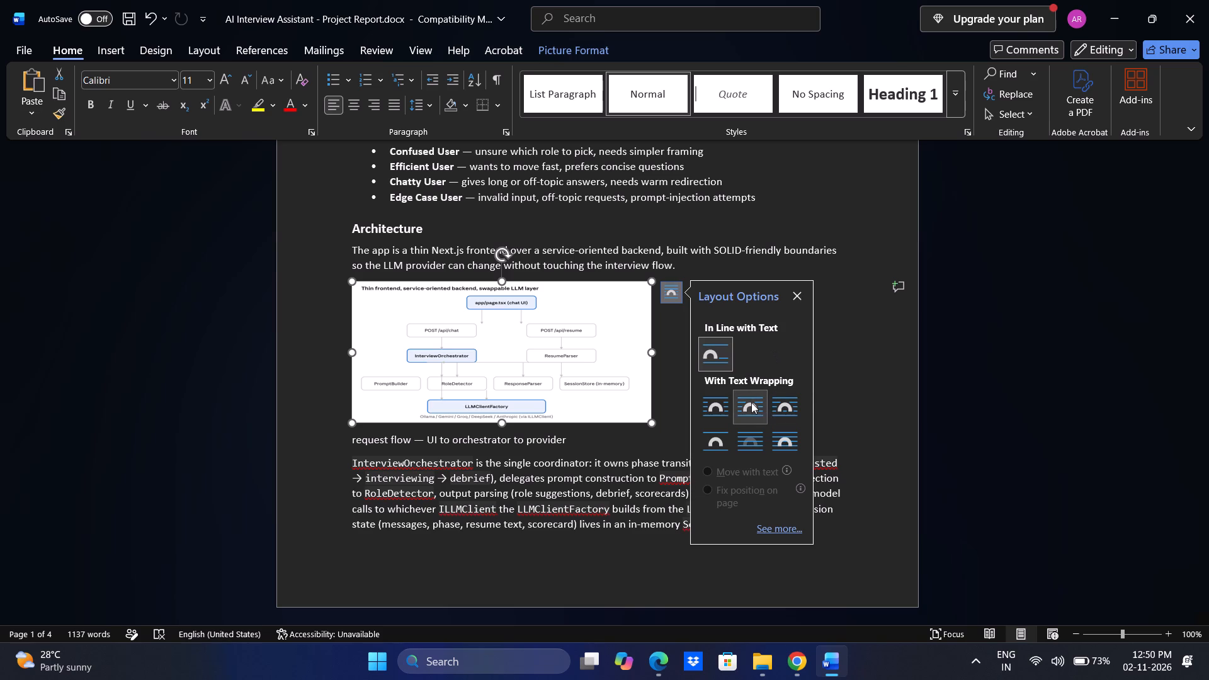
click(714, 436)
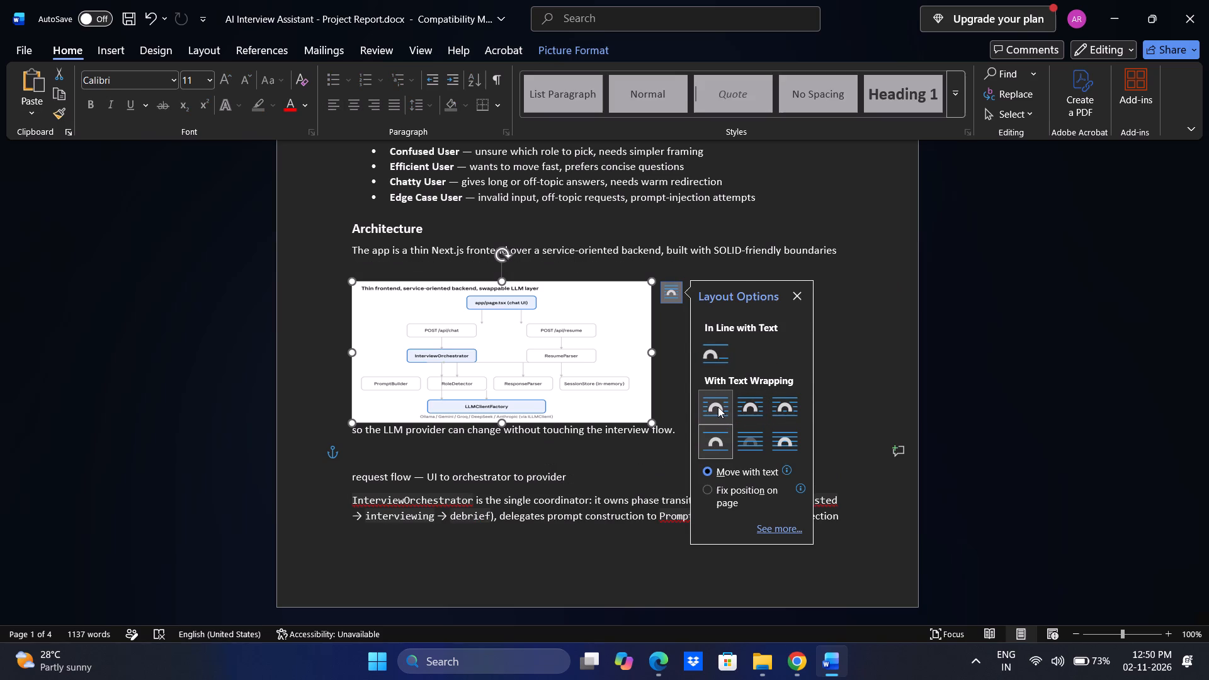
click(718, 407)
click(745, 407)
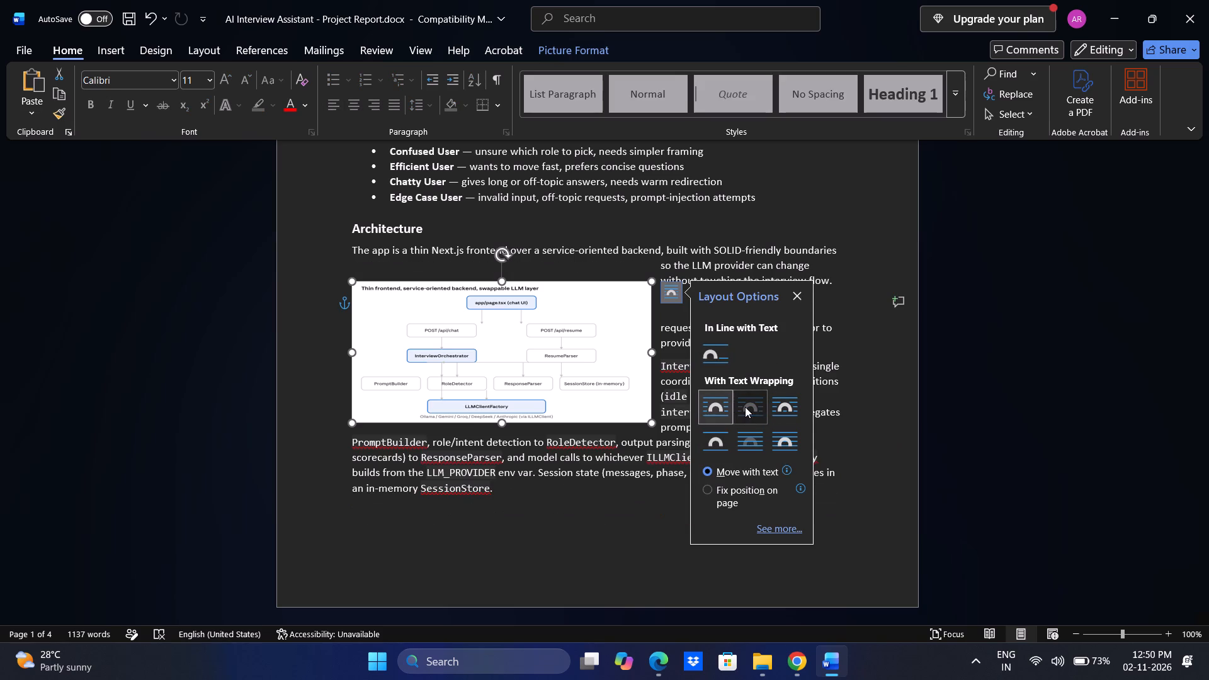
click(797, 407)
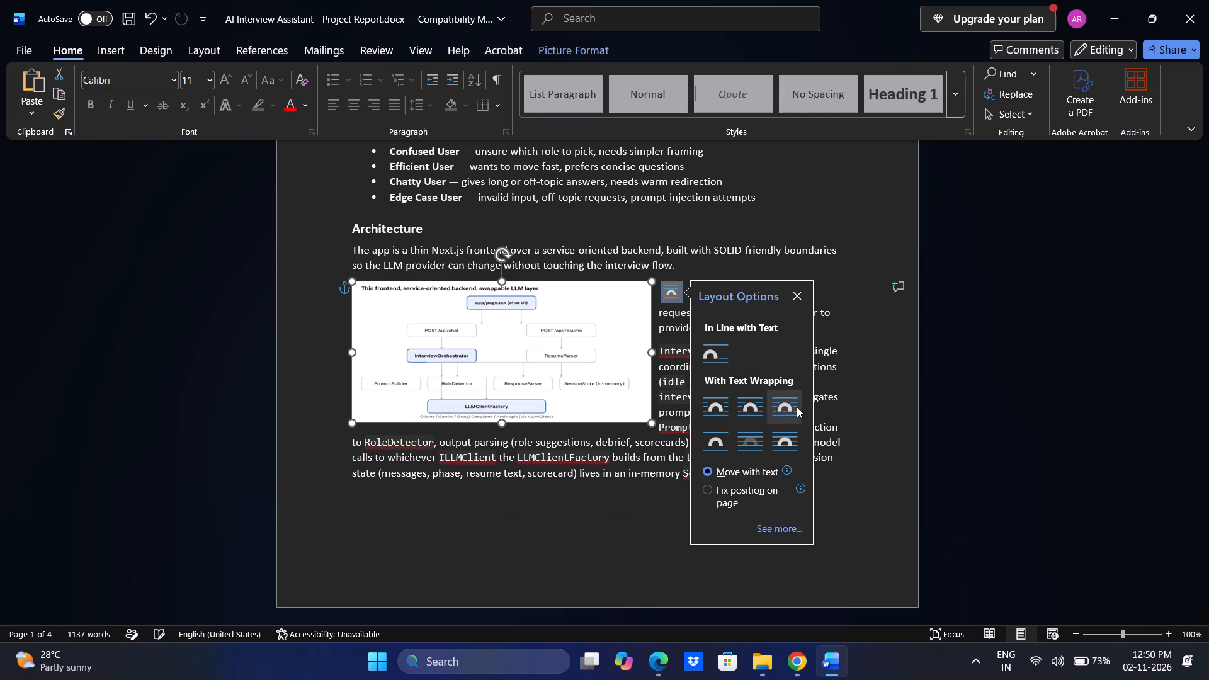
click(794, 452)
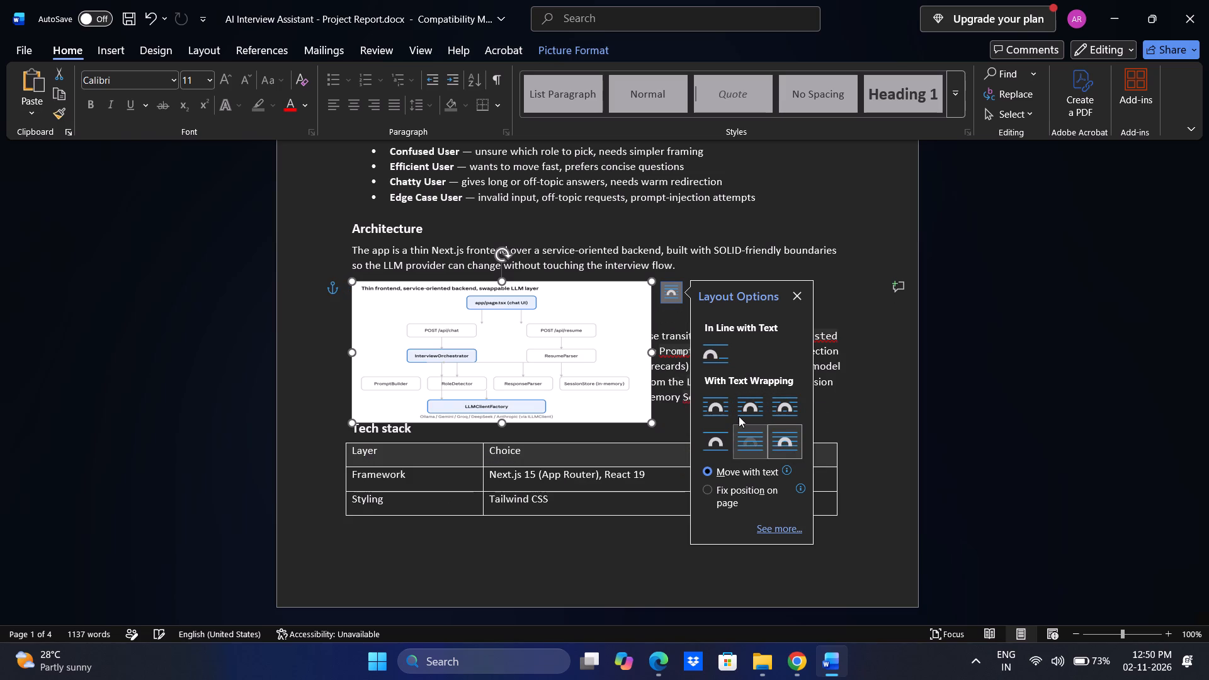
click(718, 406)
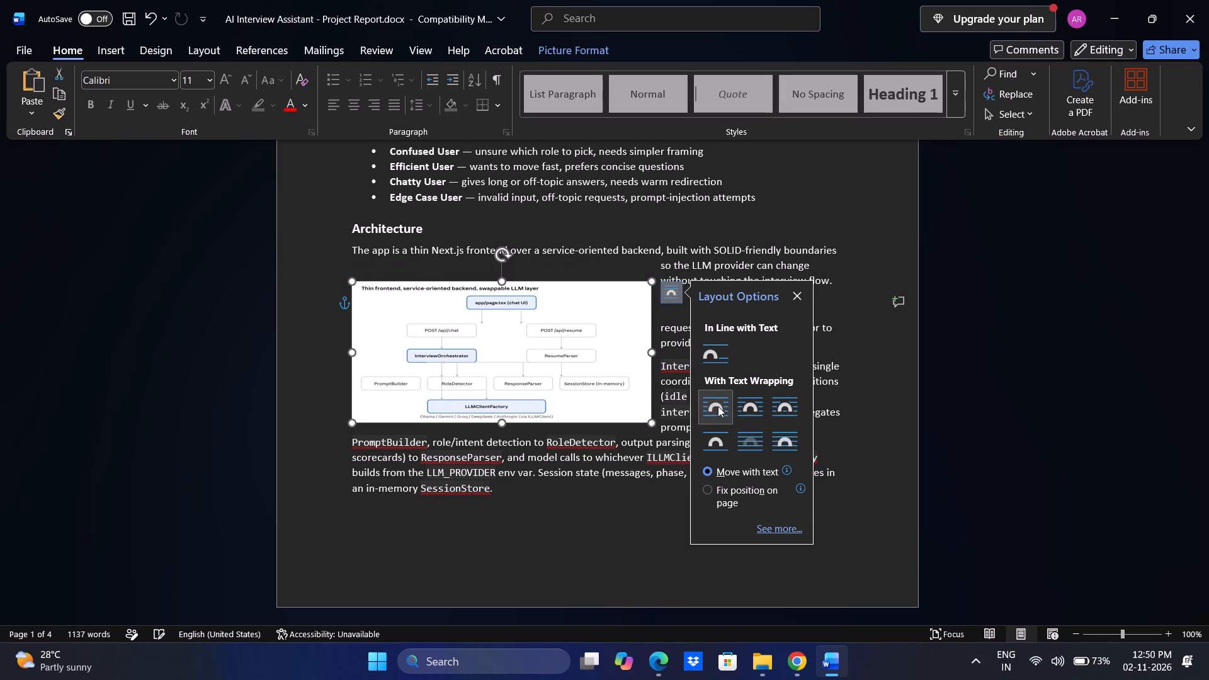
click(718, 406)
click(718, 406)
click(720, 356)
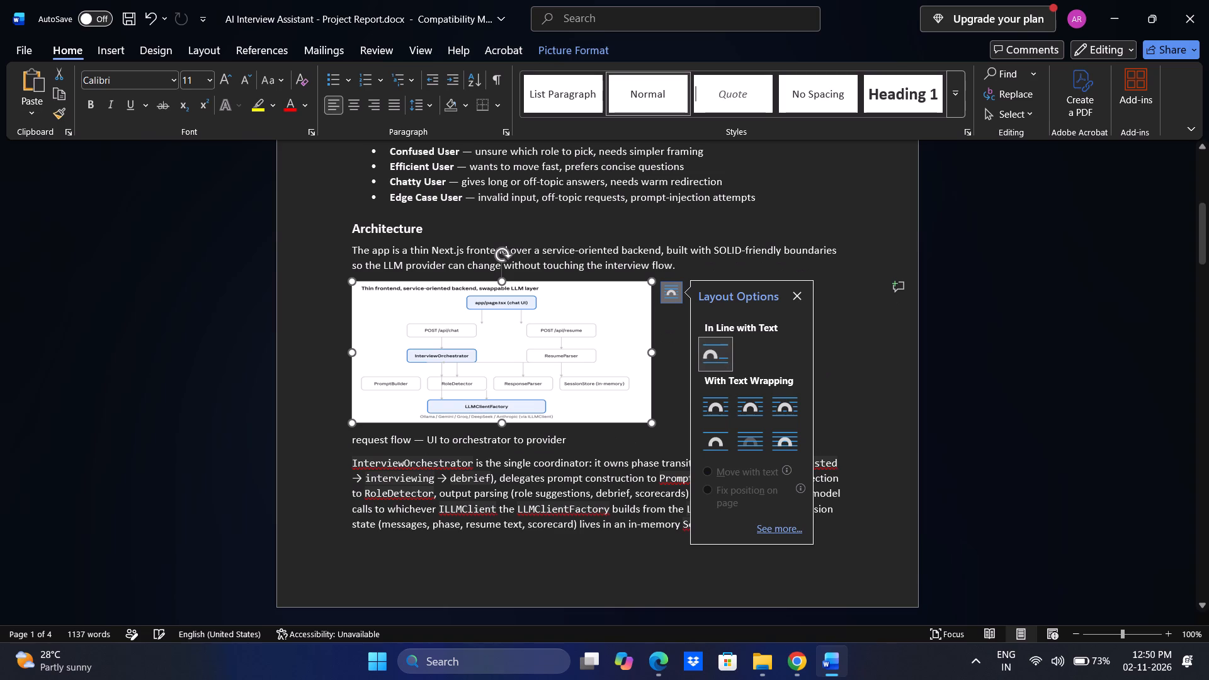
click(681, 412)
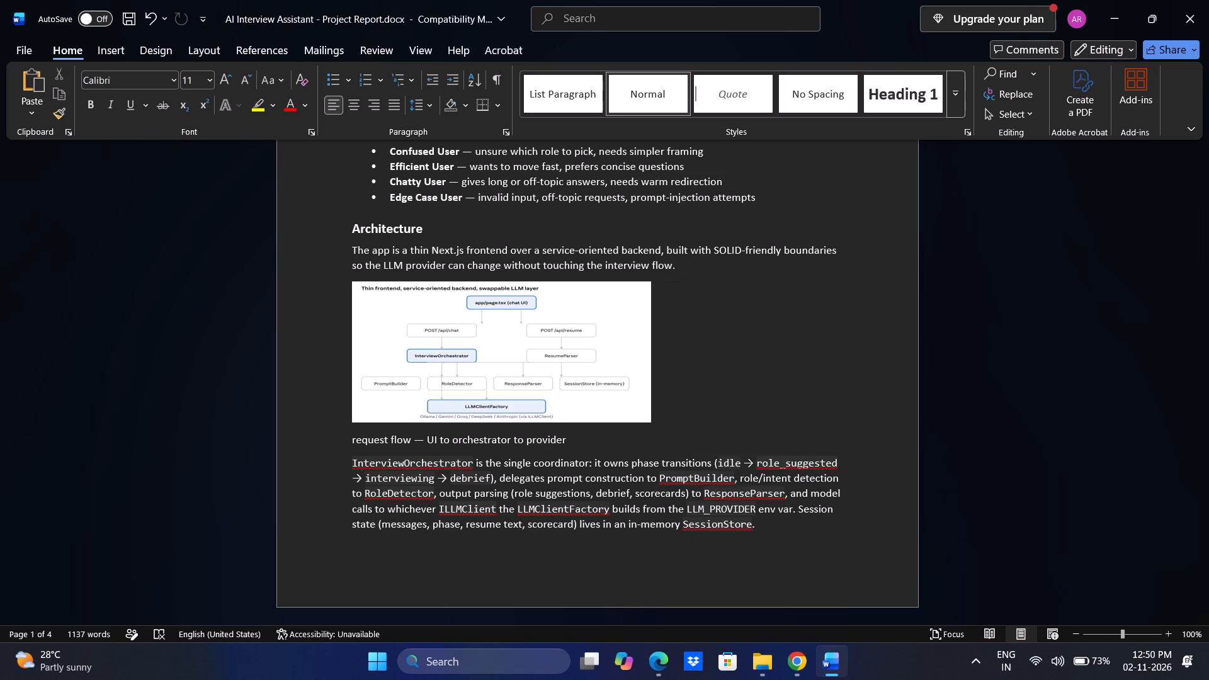
Delete the paragraph above the "Tech stack" heading that starts with "InterviewOrchestrator is the single coordinator".
scroll(681, 412, down, 1)
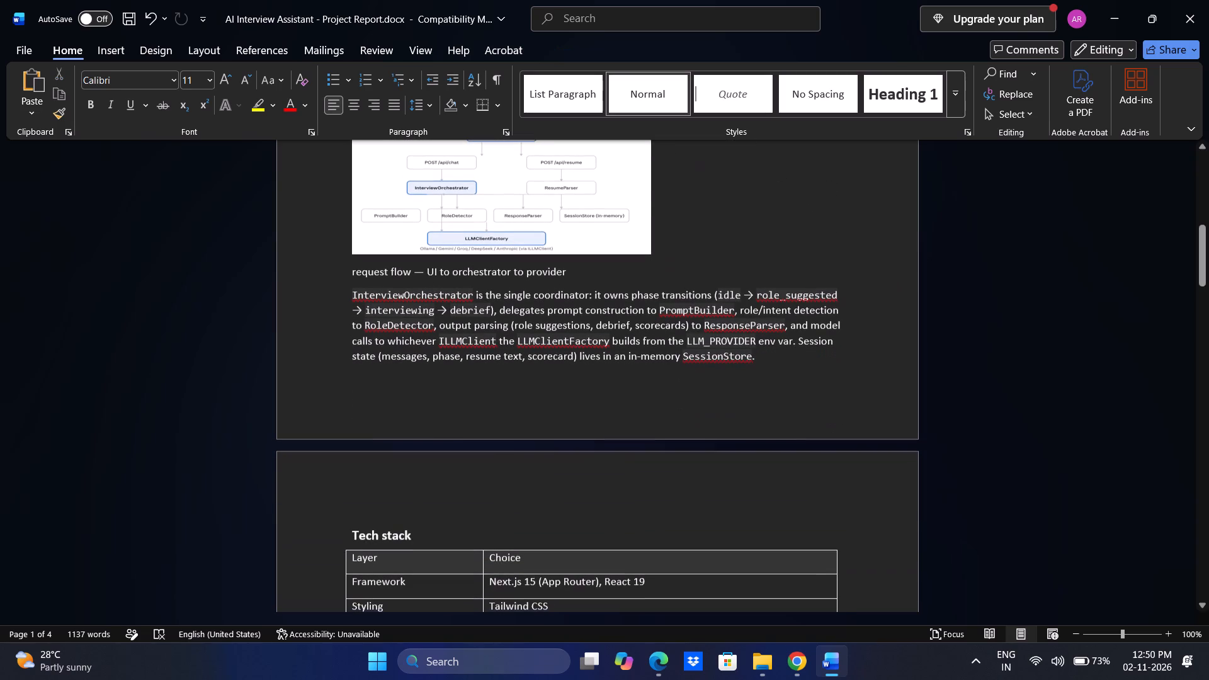
drag(349, 291, 701, 365)
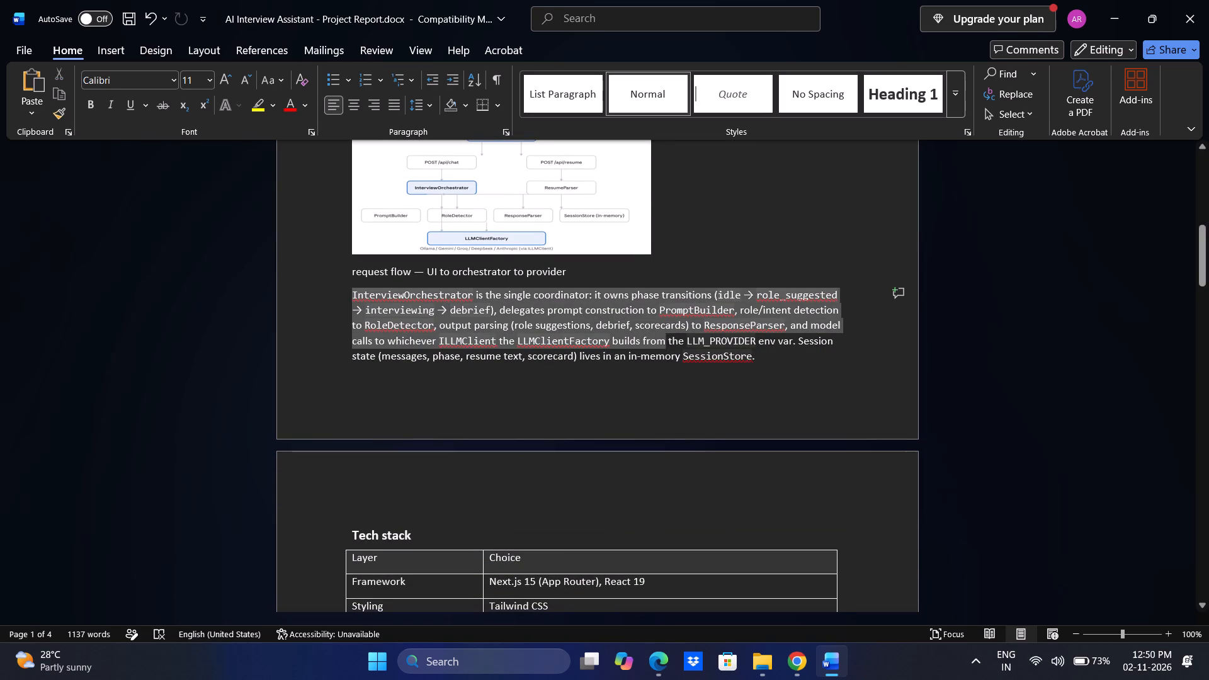
drag(701, 365, 775, 368)
key(BackSpace)
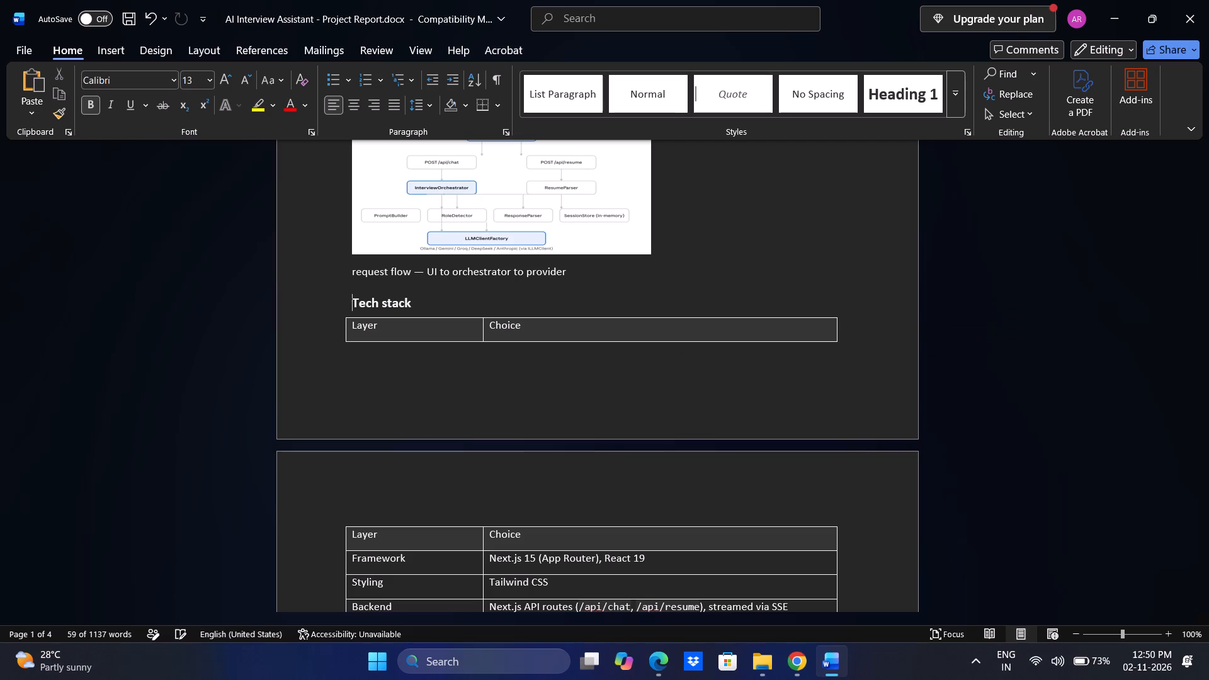
Delete the caption "request flow — UI to orchestrator to provider" below the architecture diagram.
scroll(775, 368, up, 2)
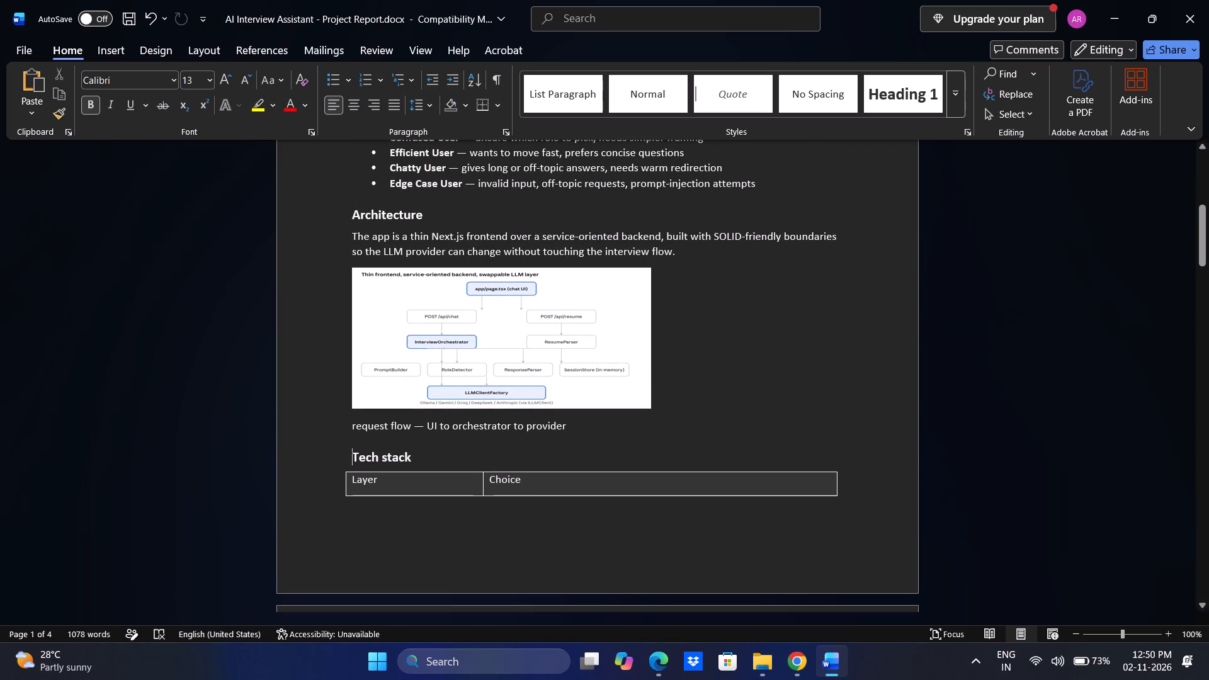
drag(582, 424, 390, 431)
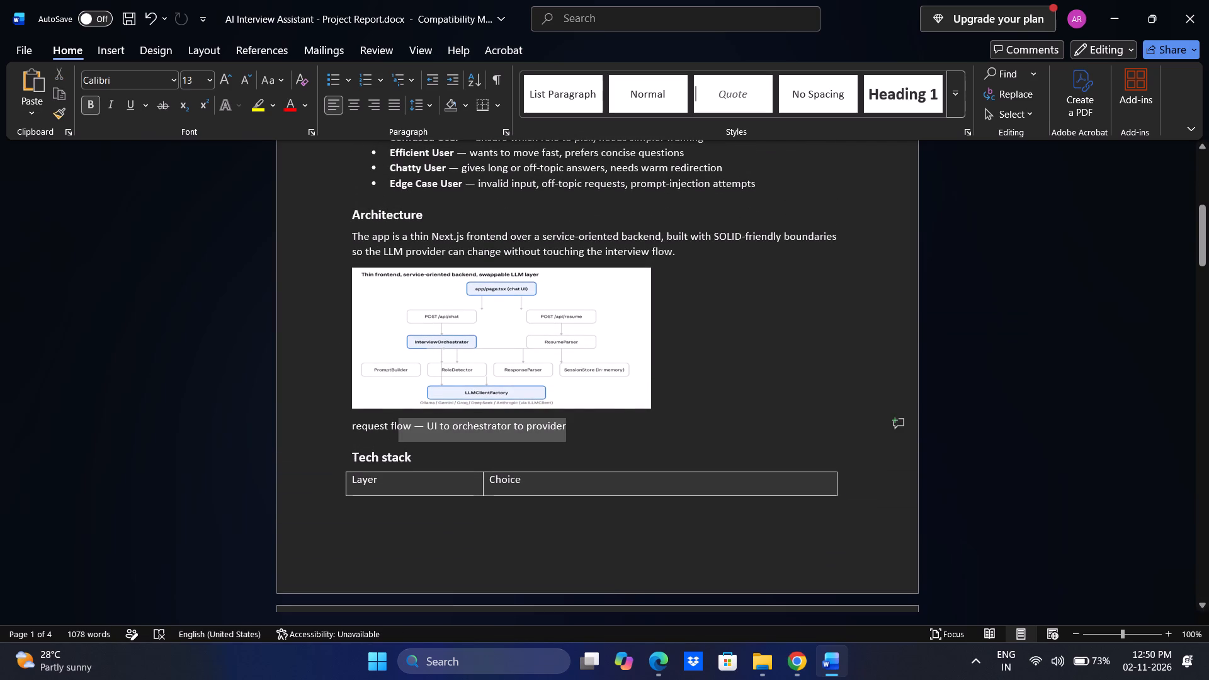
drag(390, 431, 353, 428)
key(BackSpace)
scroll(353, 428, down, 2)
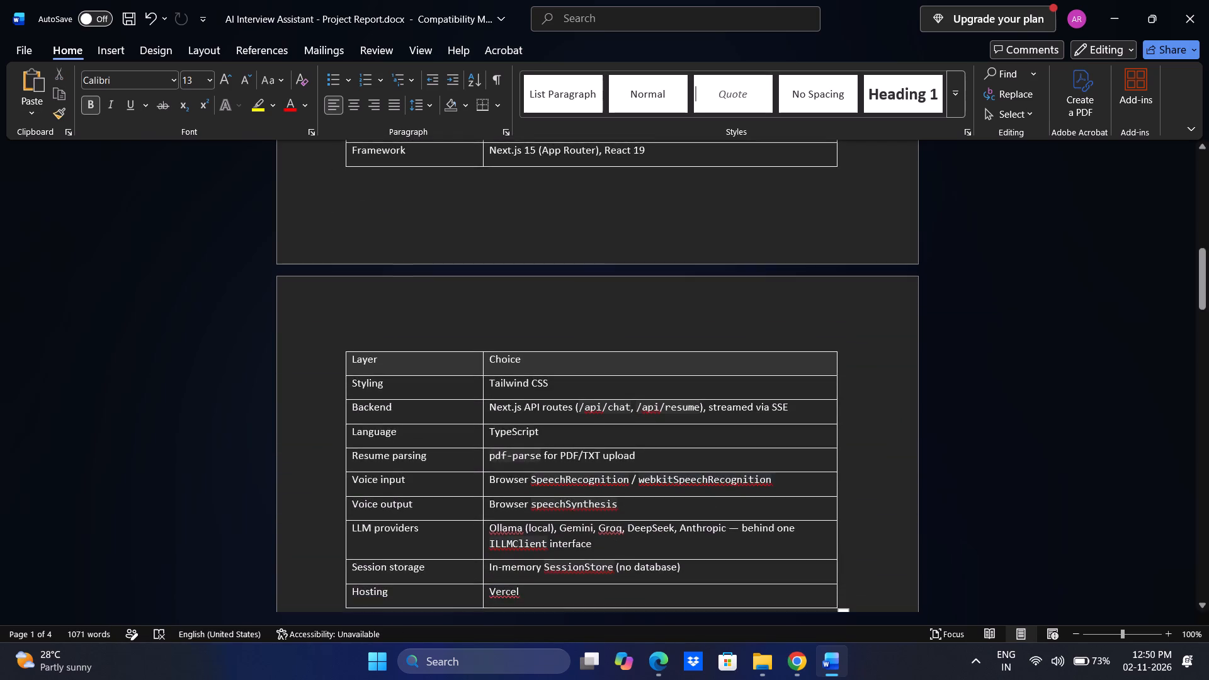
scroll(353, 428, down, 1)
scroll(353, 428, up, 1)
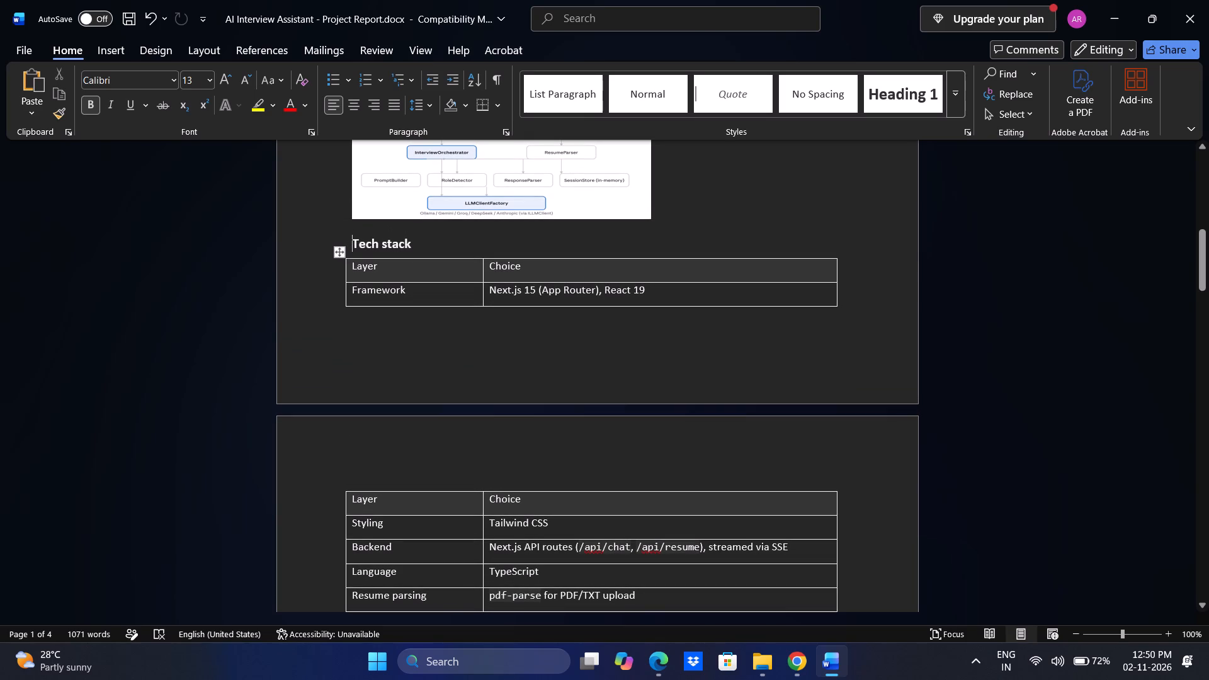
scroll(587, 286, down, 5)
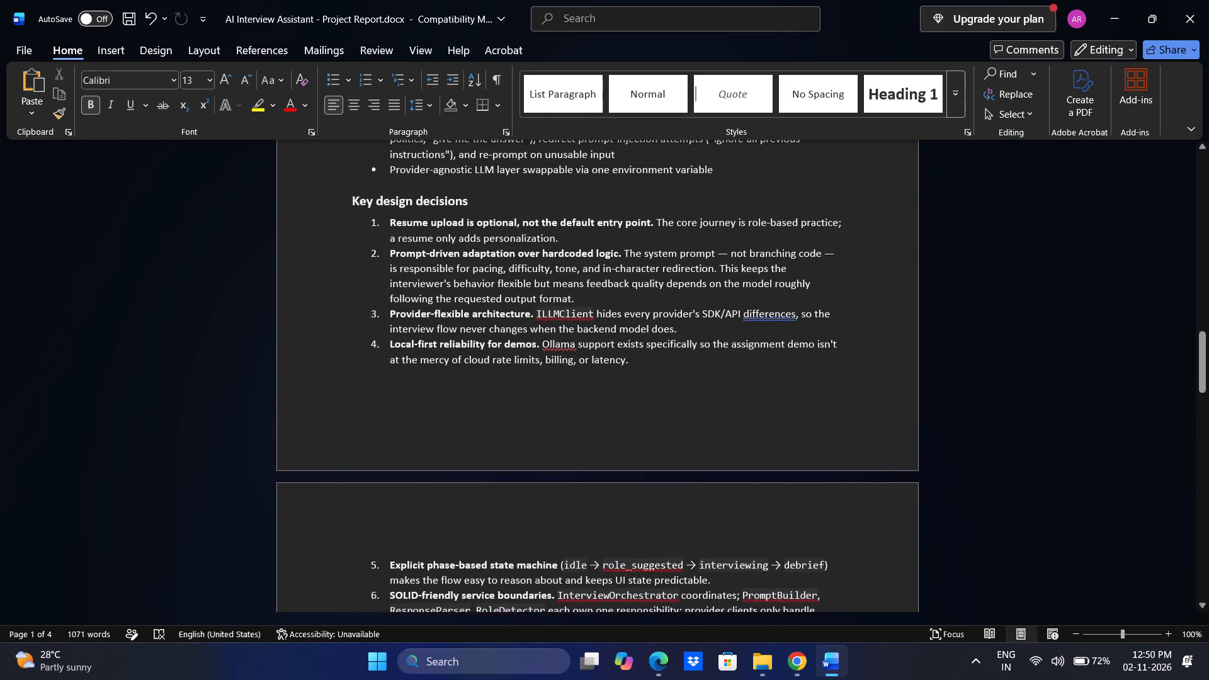
Review the report from the title through the "Persona-based evaluation" section for content to shorten.
scroll(587, 286, up, 3)
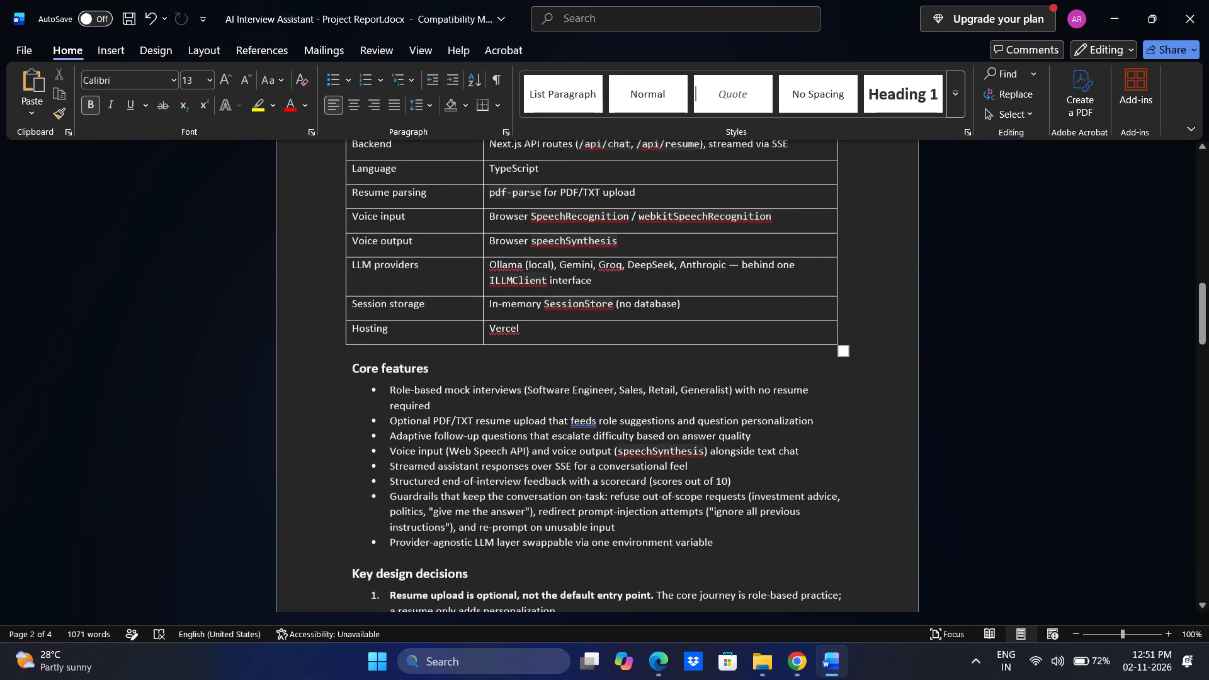
scroll(587, 286, up, 1)
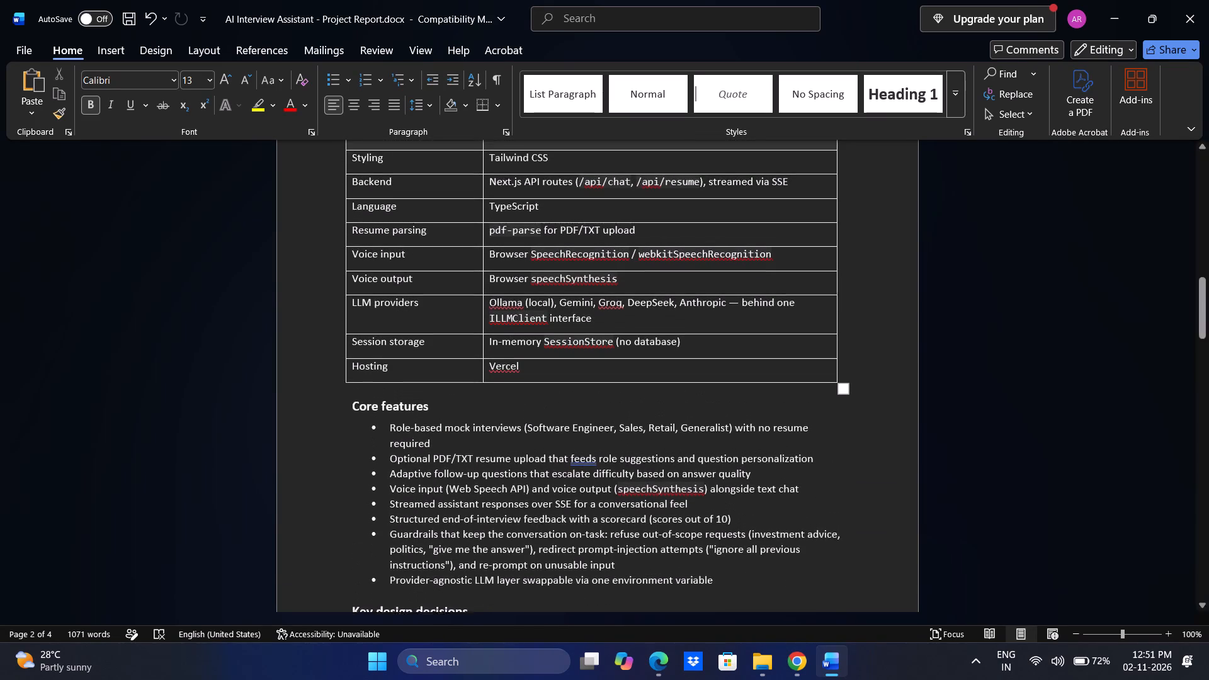
scroll(587, 286, up, 9)
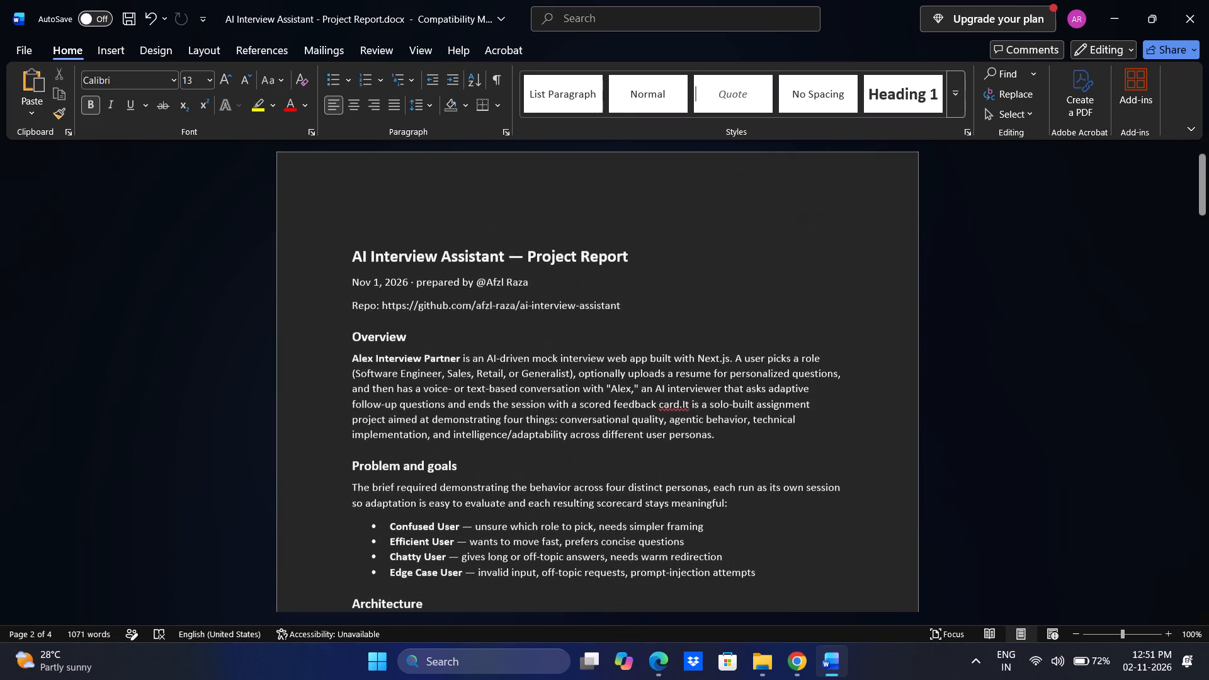
scroll(587, 286, down, 4)
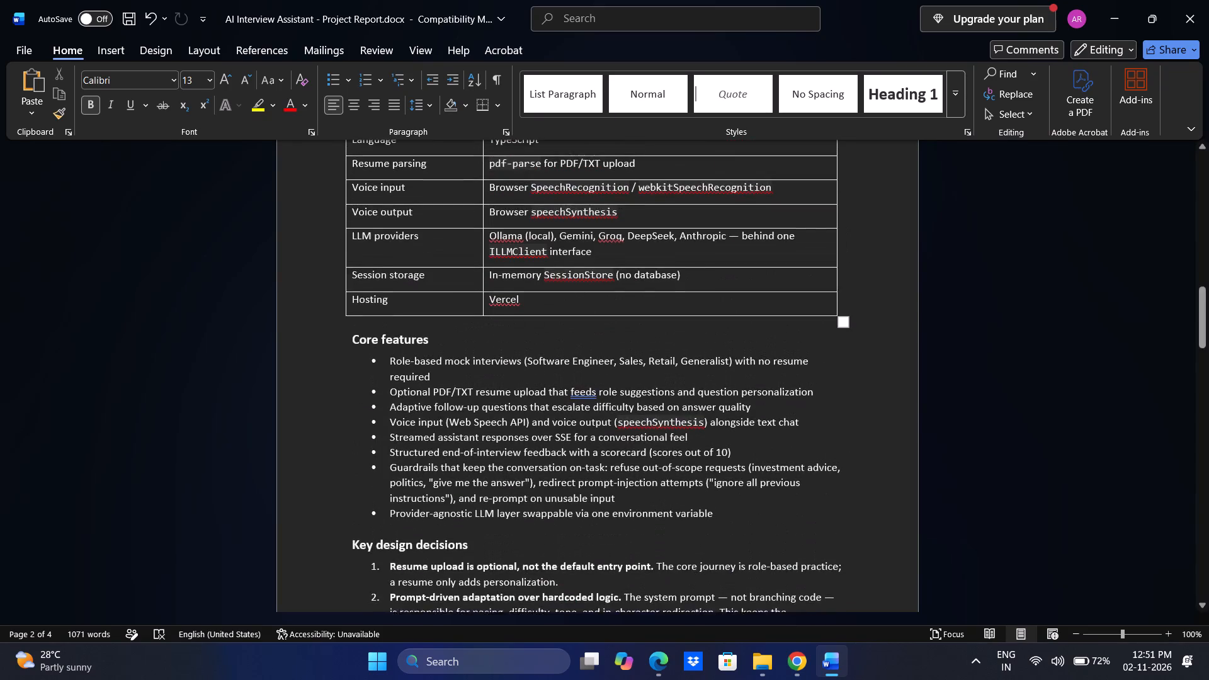
scroll(587, 286, down, 3)
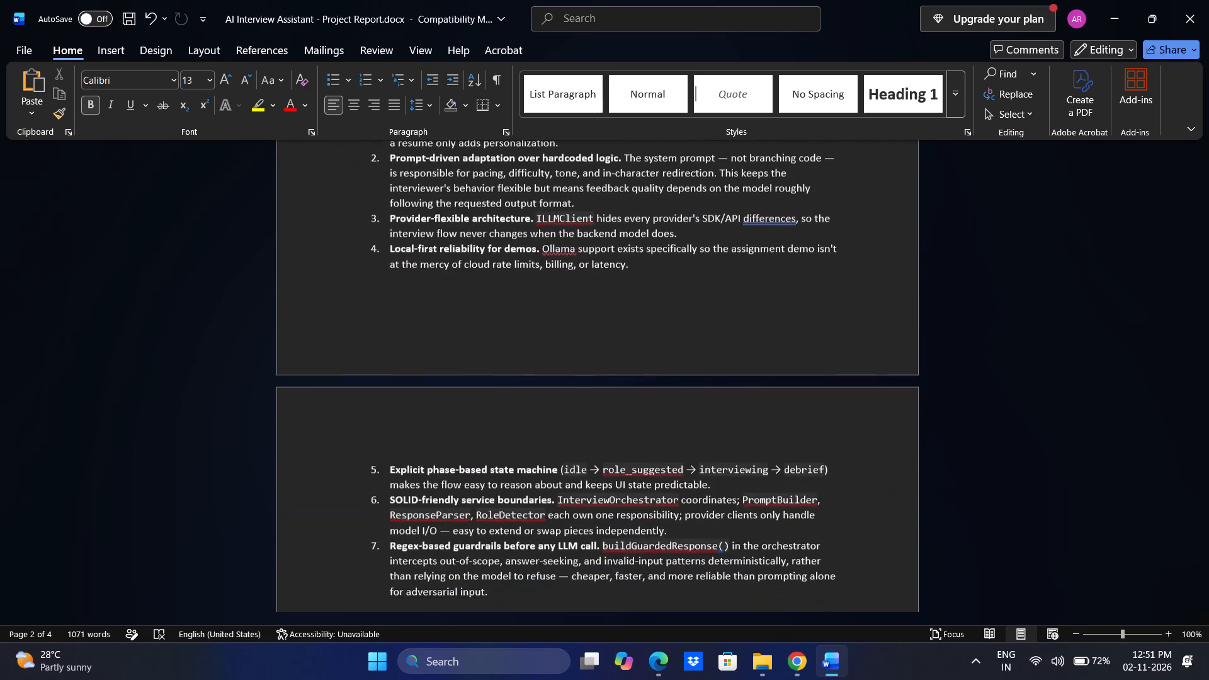
scroll(587, 286, down, 4)
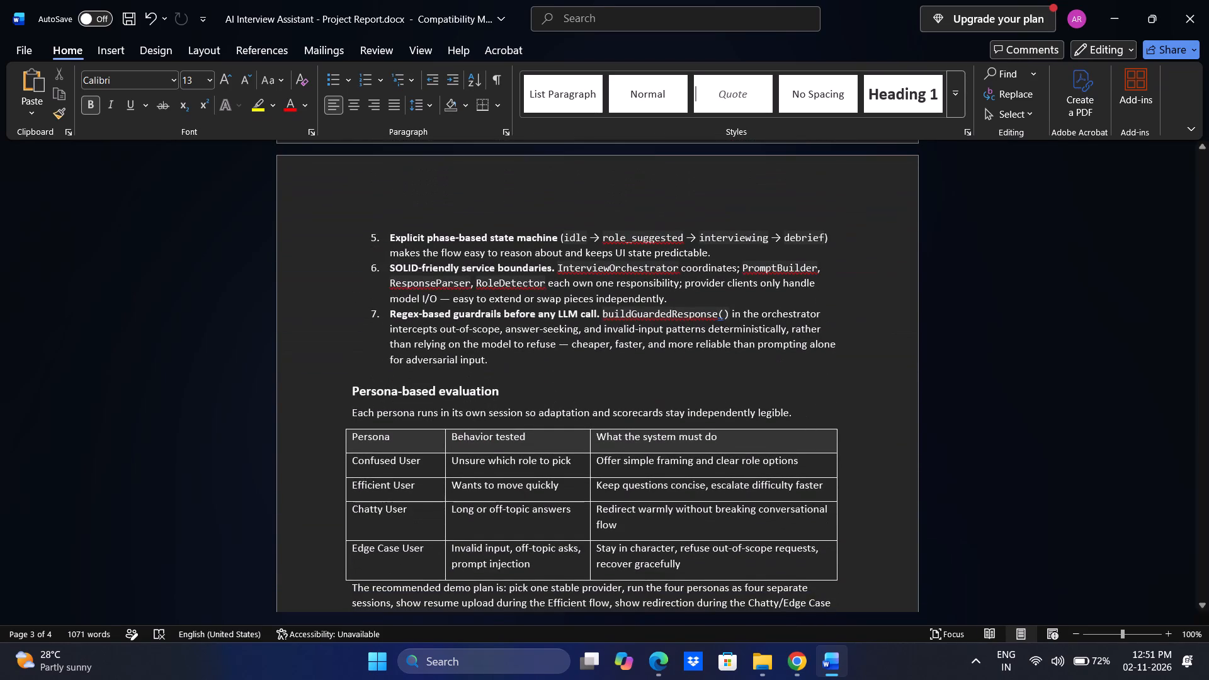
scroll(587, 286, down, 1)
scroll(587, 286, up, 7)
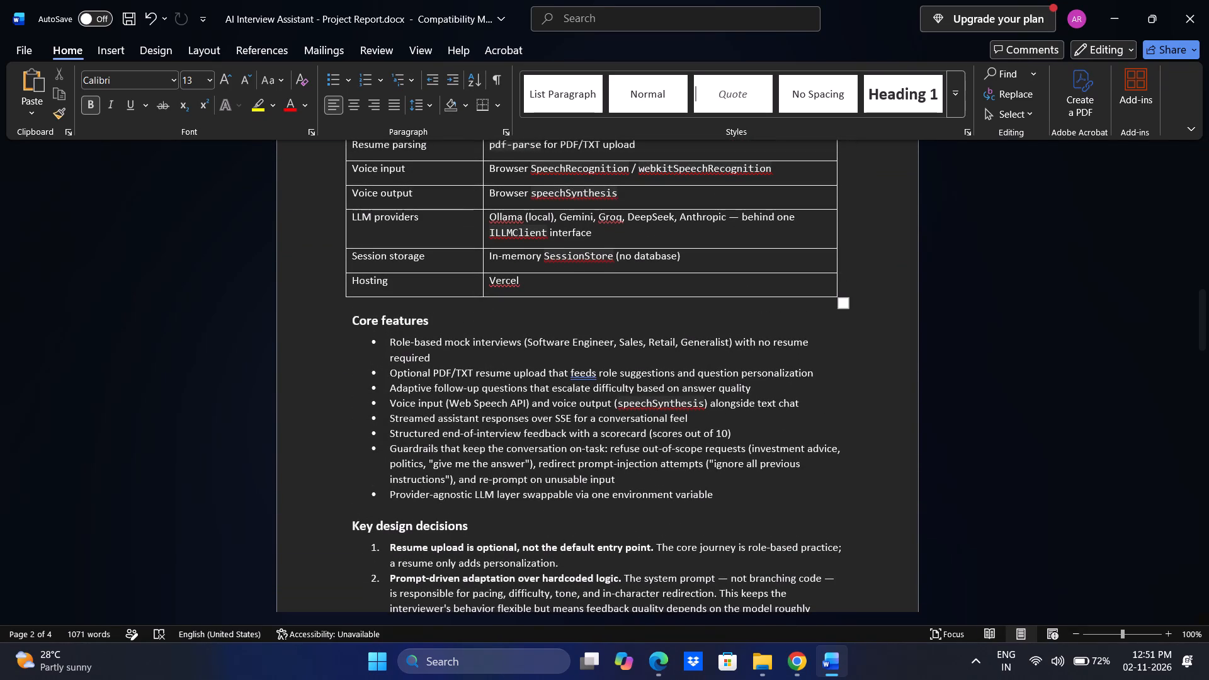
scroll(587, 286, up, 4)
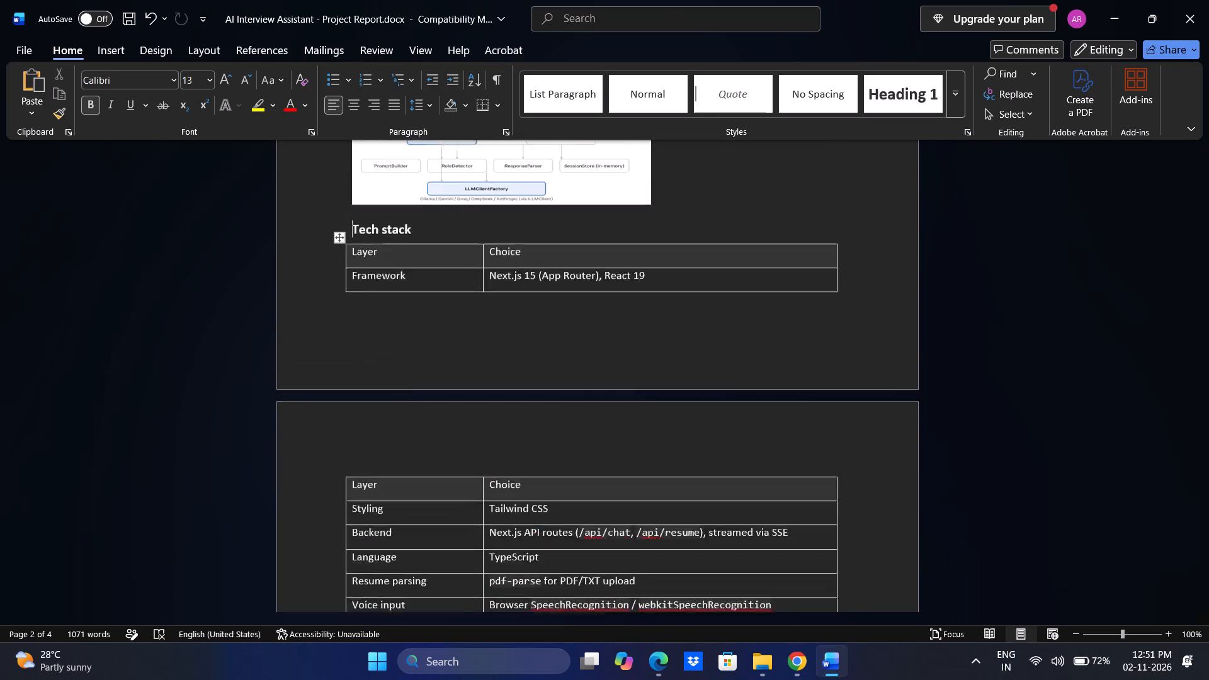
scroll(587, 286, up, 1)
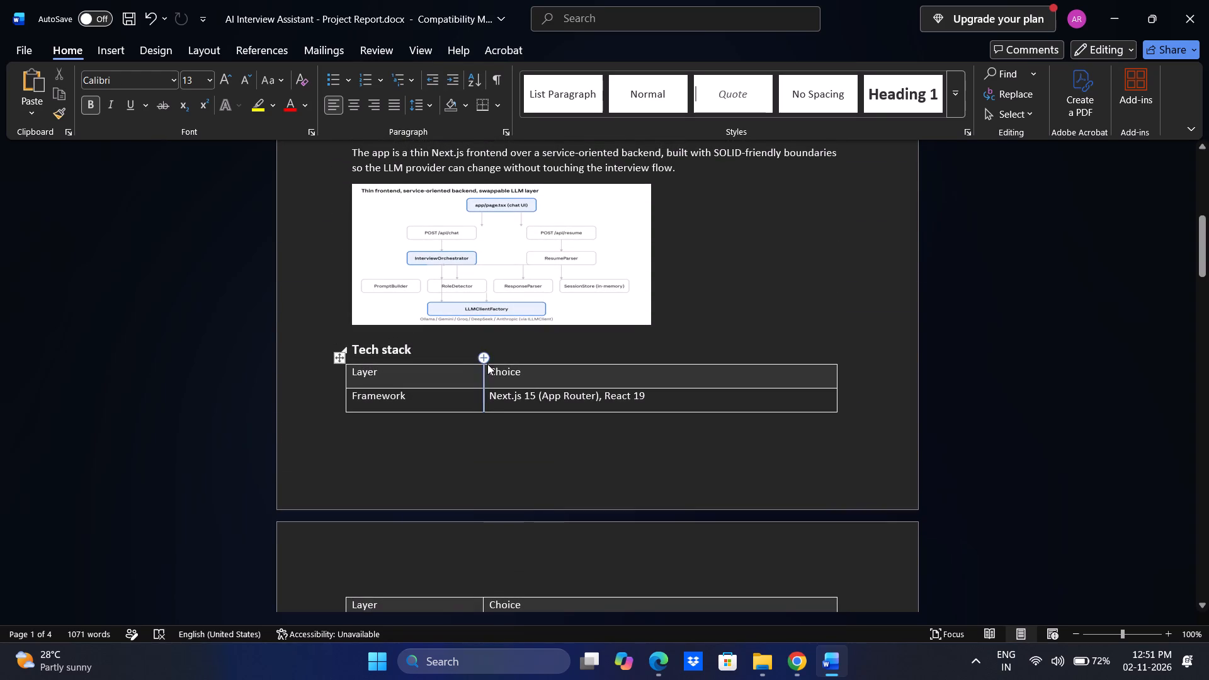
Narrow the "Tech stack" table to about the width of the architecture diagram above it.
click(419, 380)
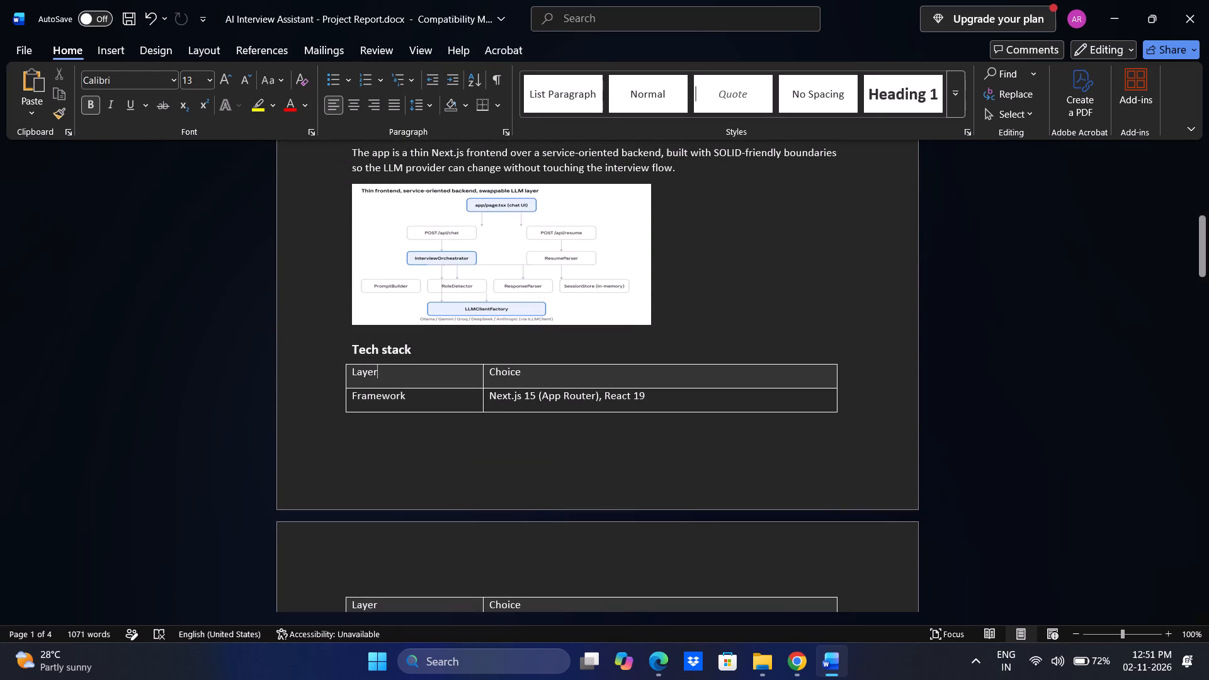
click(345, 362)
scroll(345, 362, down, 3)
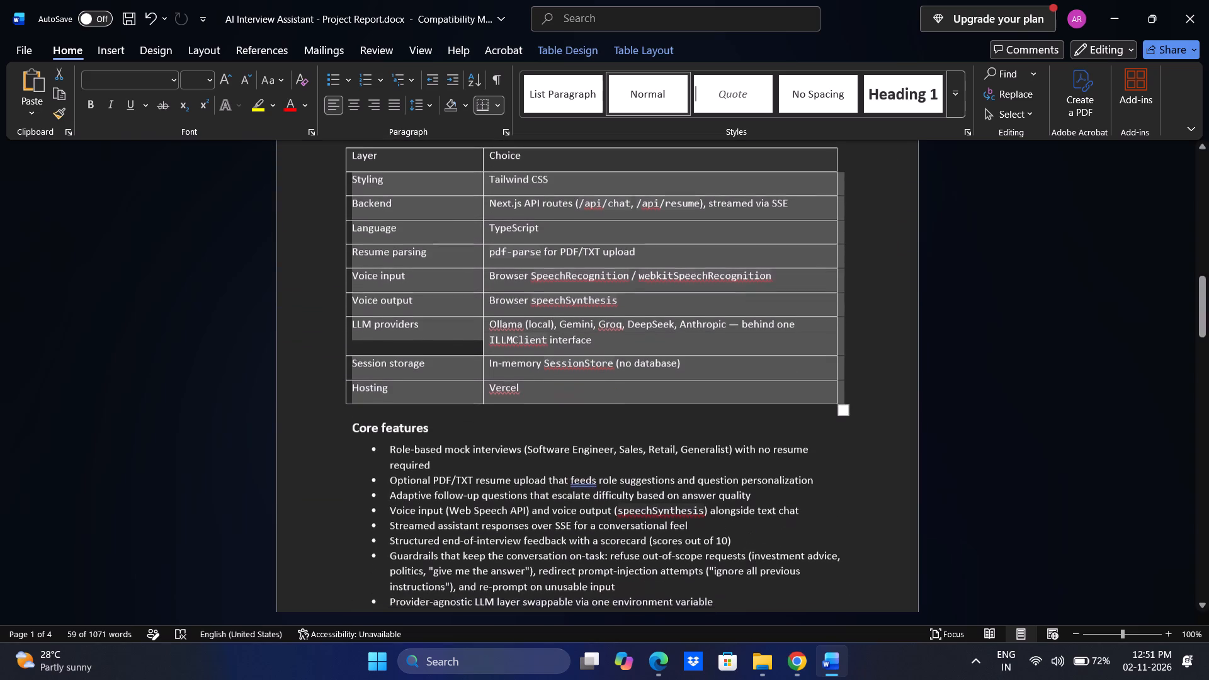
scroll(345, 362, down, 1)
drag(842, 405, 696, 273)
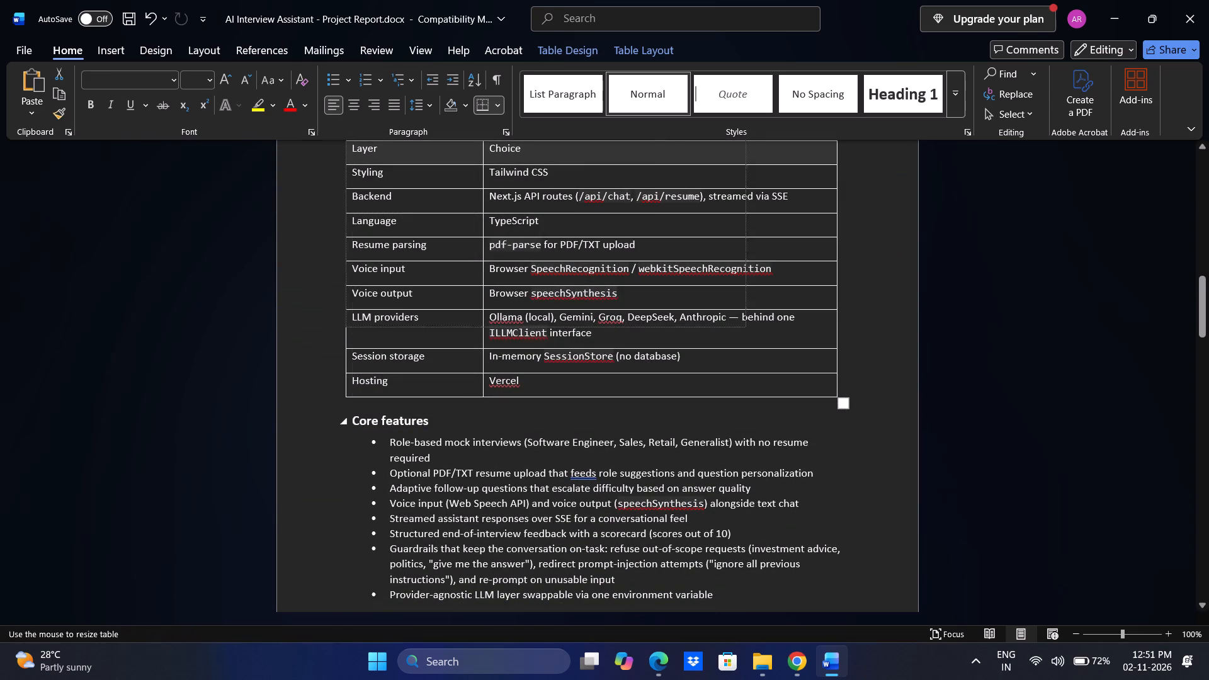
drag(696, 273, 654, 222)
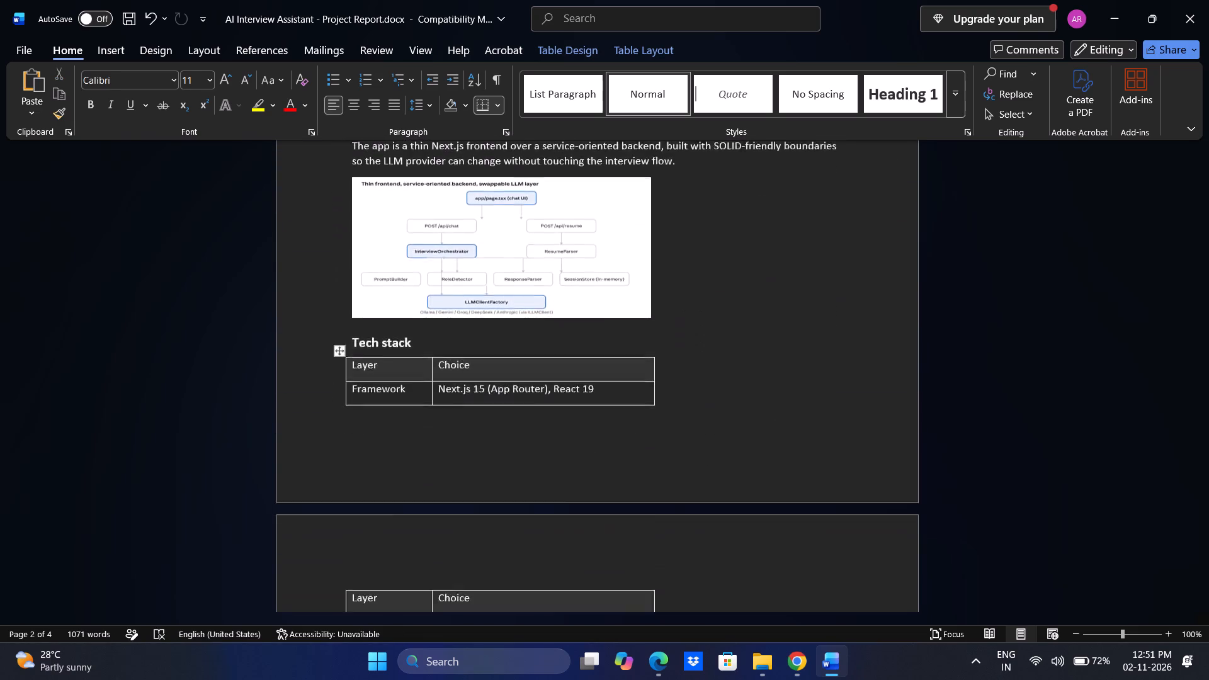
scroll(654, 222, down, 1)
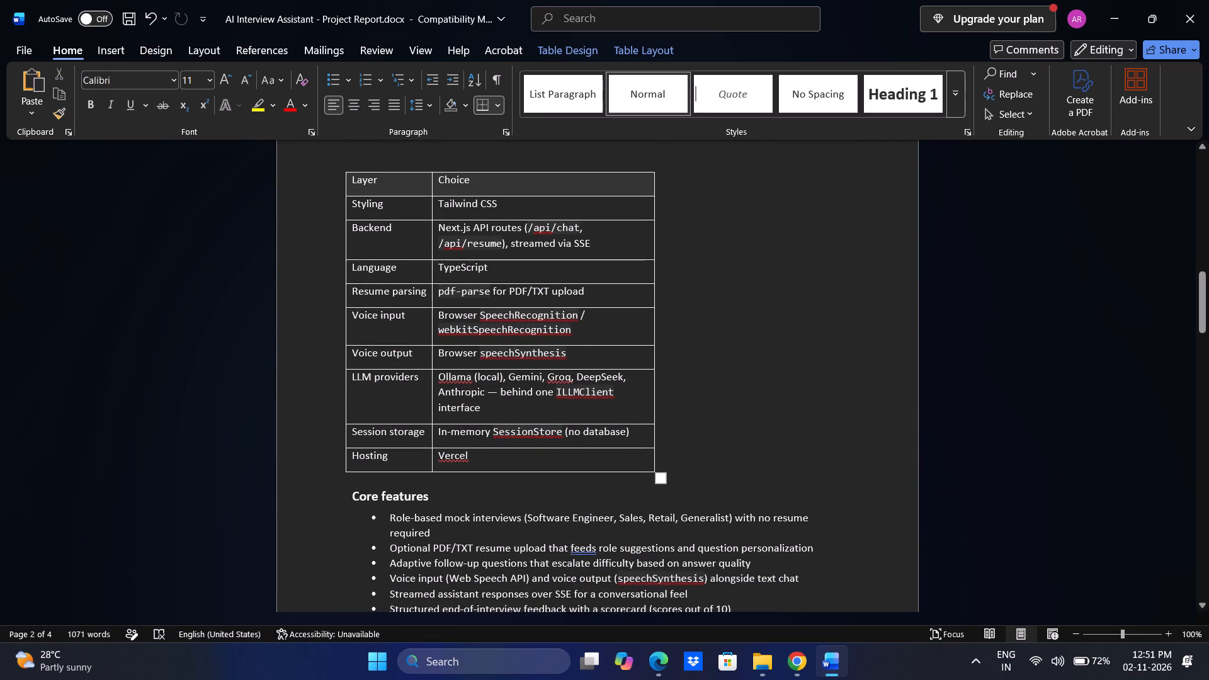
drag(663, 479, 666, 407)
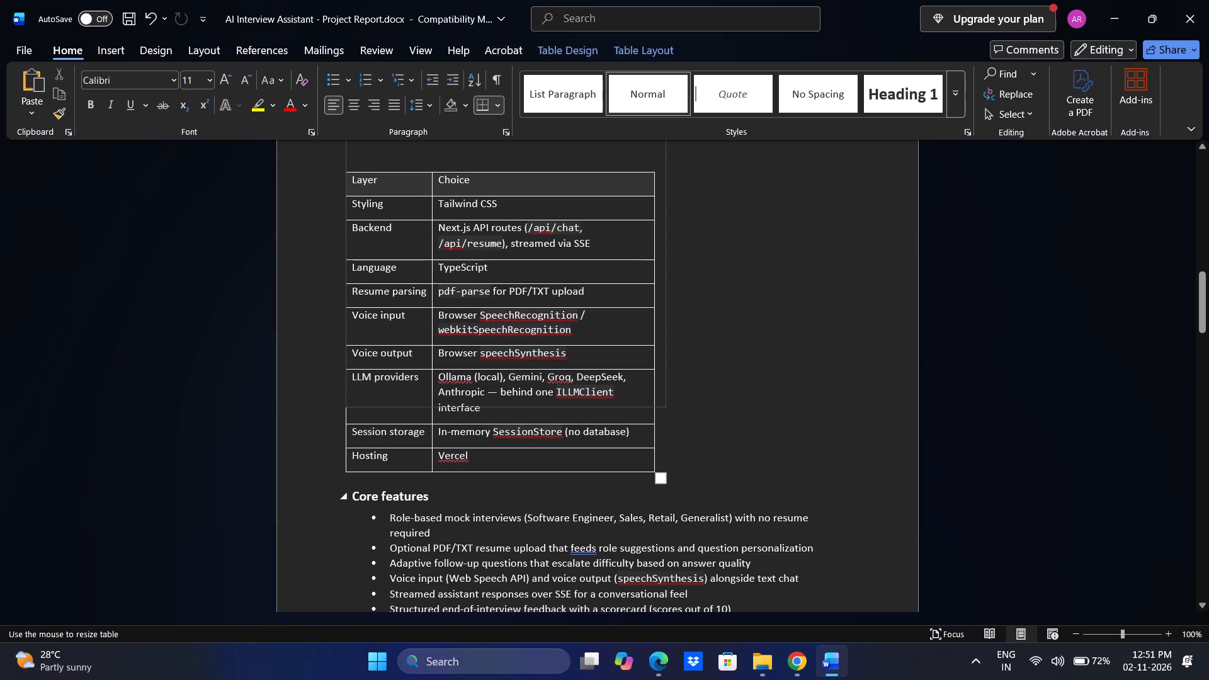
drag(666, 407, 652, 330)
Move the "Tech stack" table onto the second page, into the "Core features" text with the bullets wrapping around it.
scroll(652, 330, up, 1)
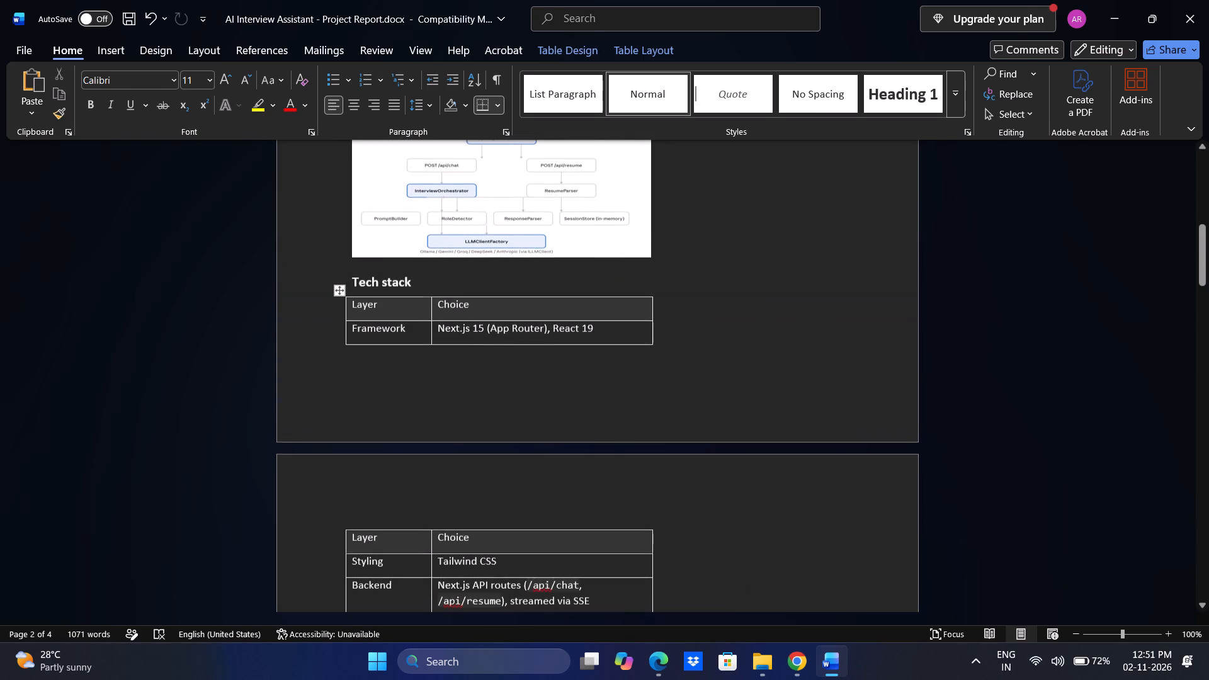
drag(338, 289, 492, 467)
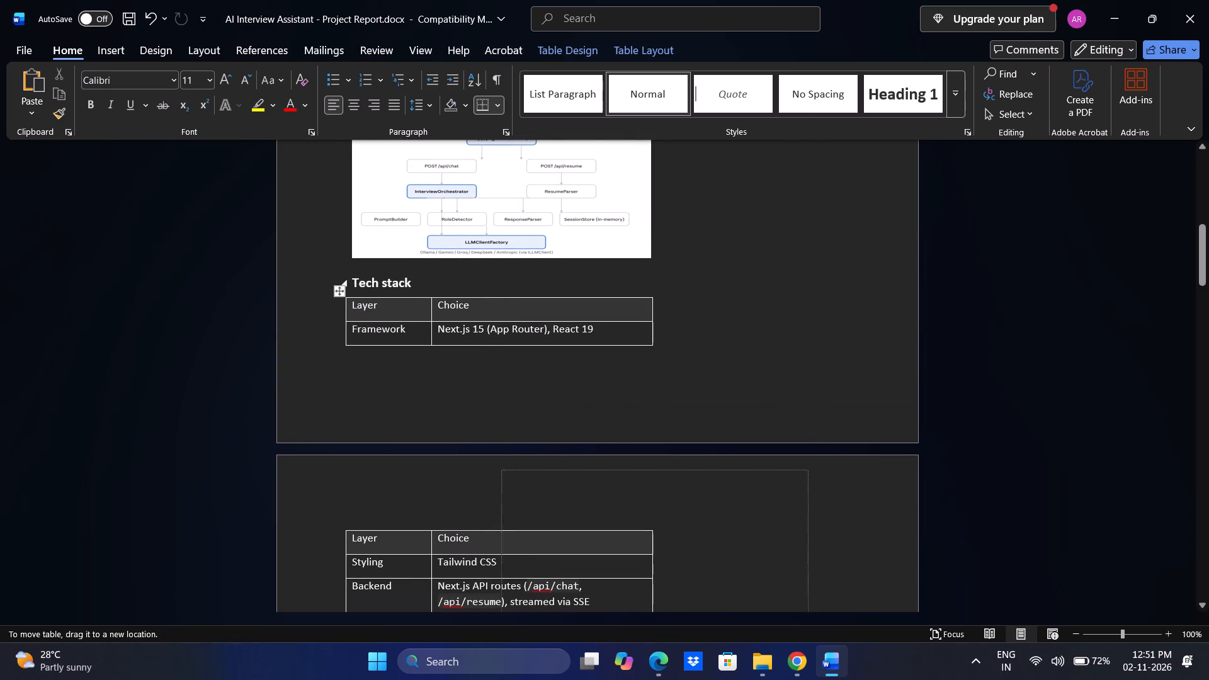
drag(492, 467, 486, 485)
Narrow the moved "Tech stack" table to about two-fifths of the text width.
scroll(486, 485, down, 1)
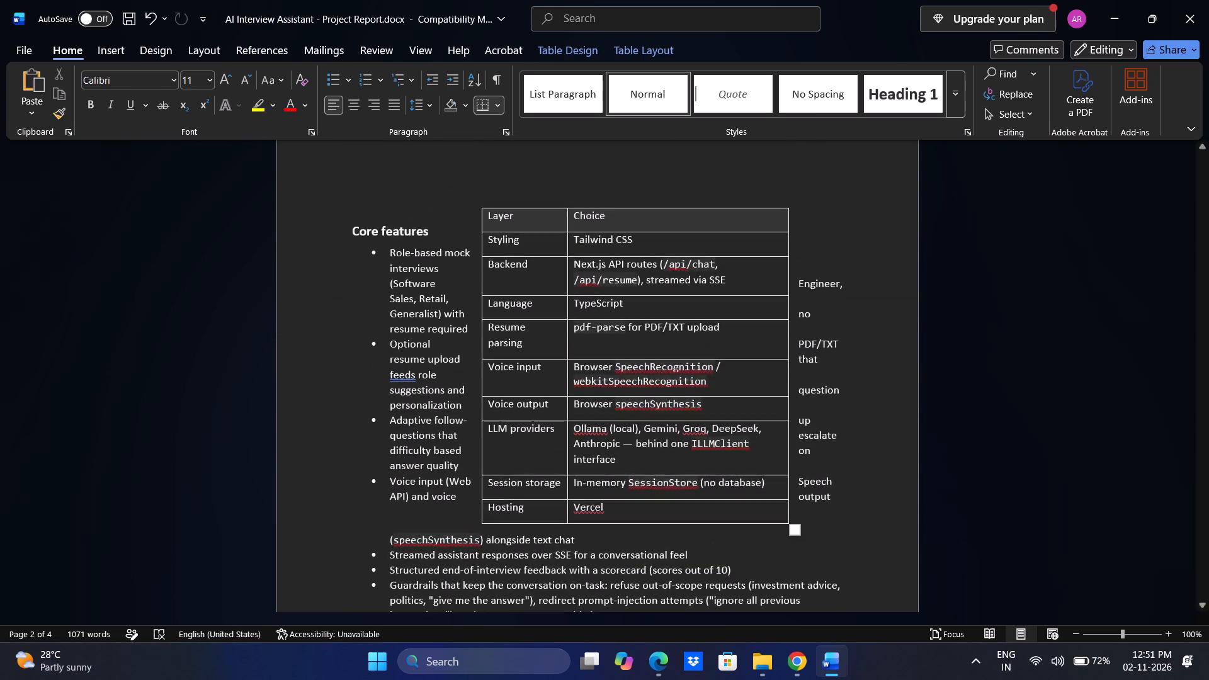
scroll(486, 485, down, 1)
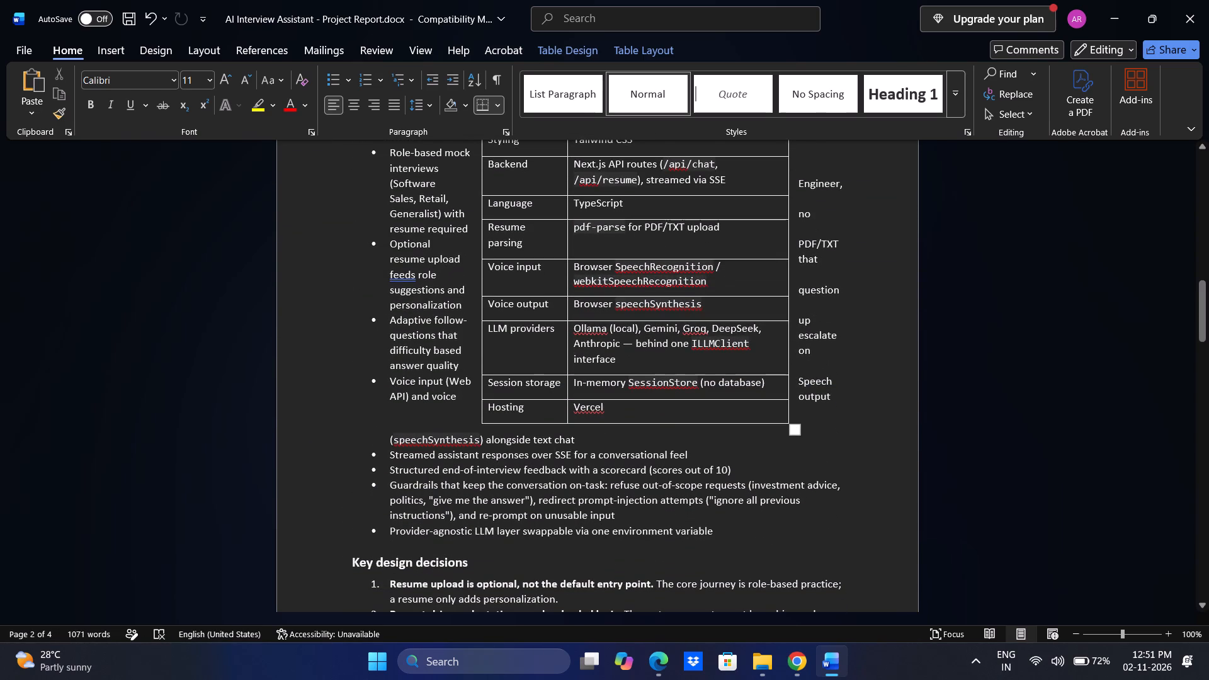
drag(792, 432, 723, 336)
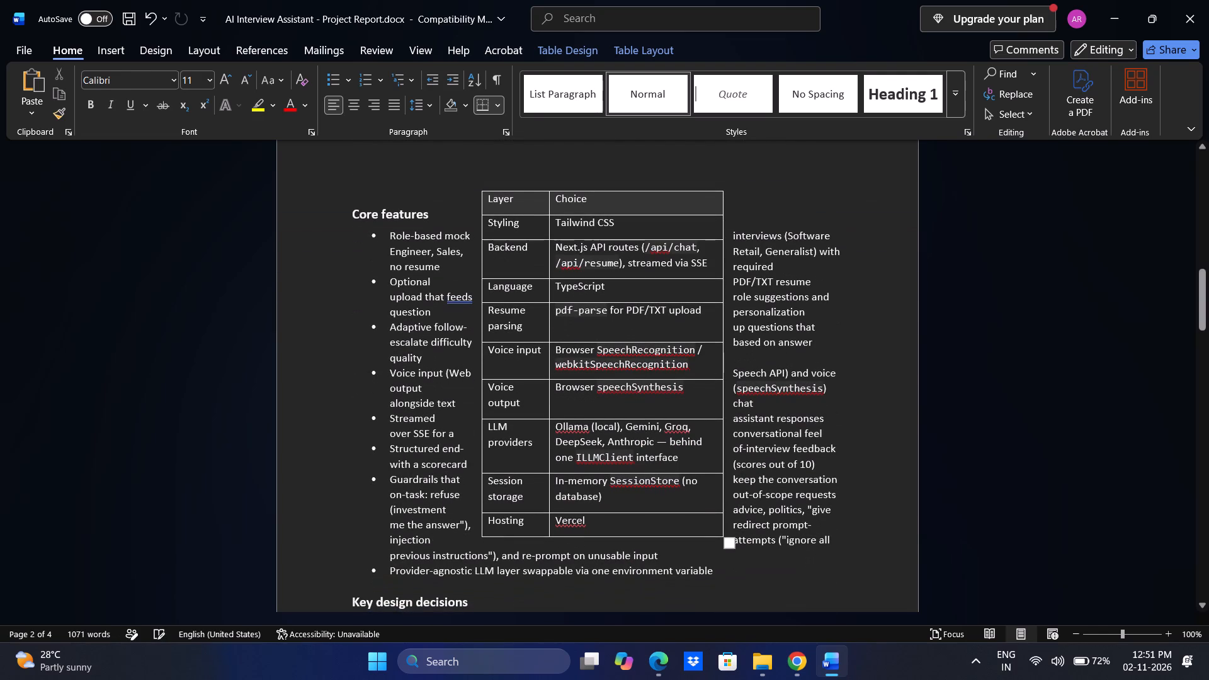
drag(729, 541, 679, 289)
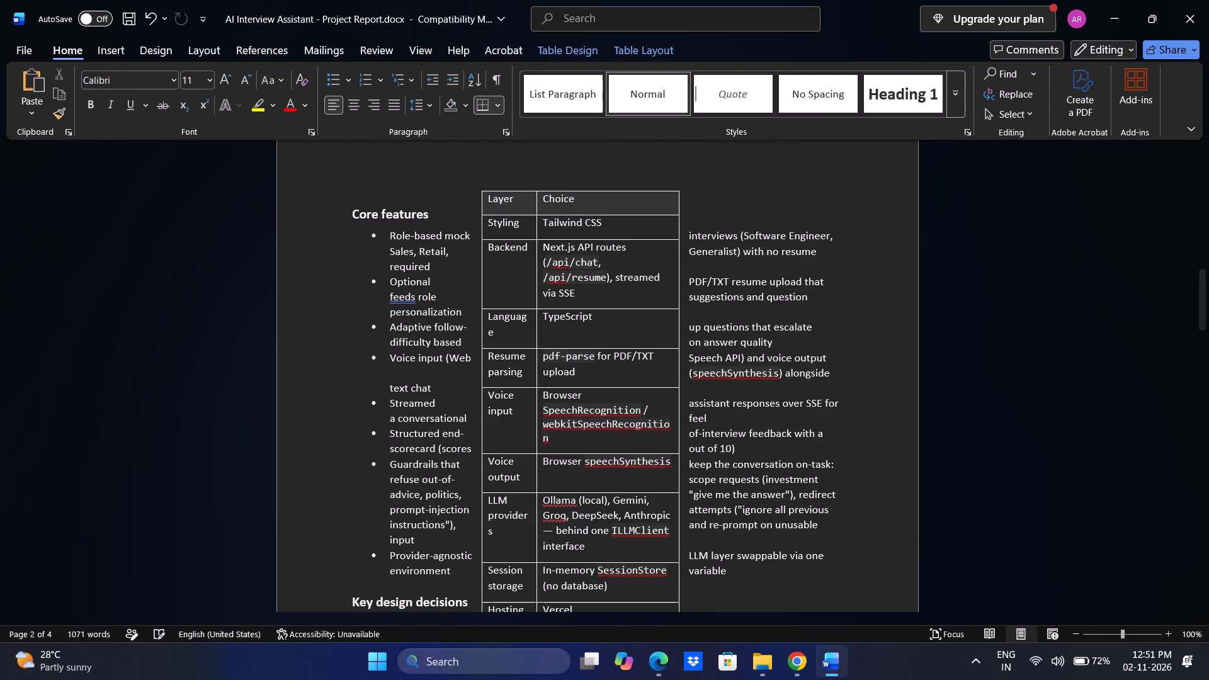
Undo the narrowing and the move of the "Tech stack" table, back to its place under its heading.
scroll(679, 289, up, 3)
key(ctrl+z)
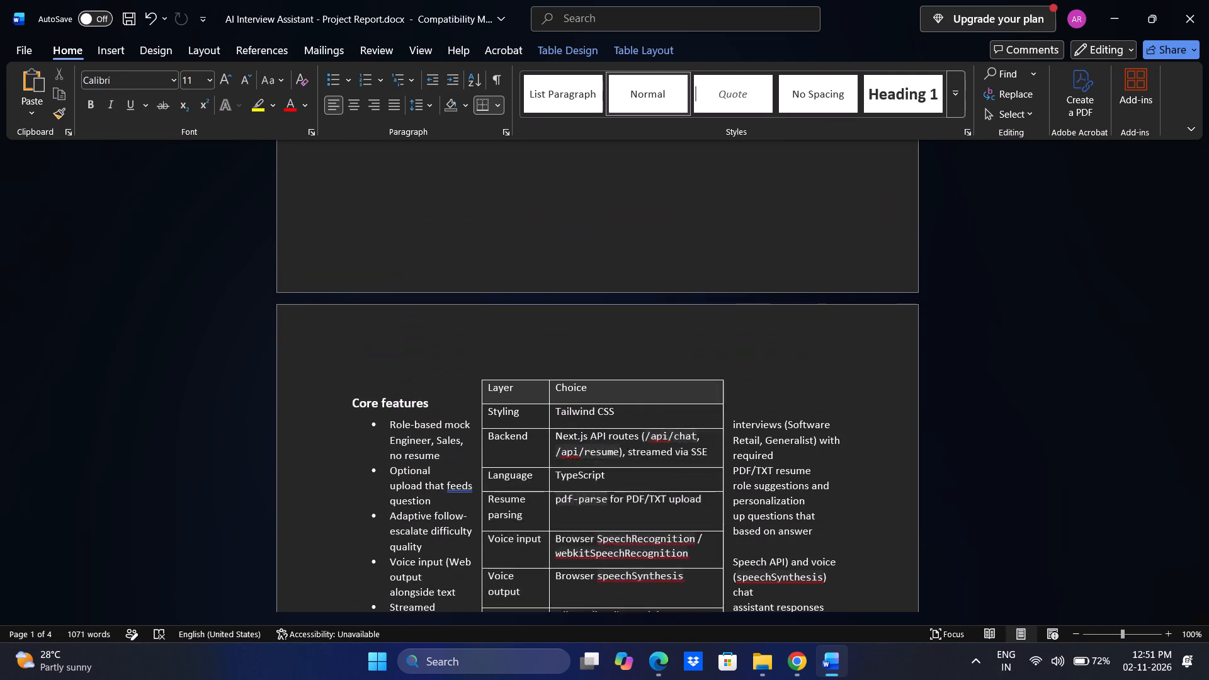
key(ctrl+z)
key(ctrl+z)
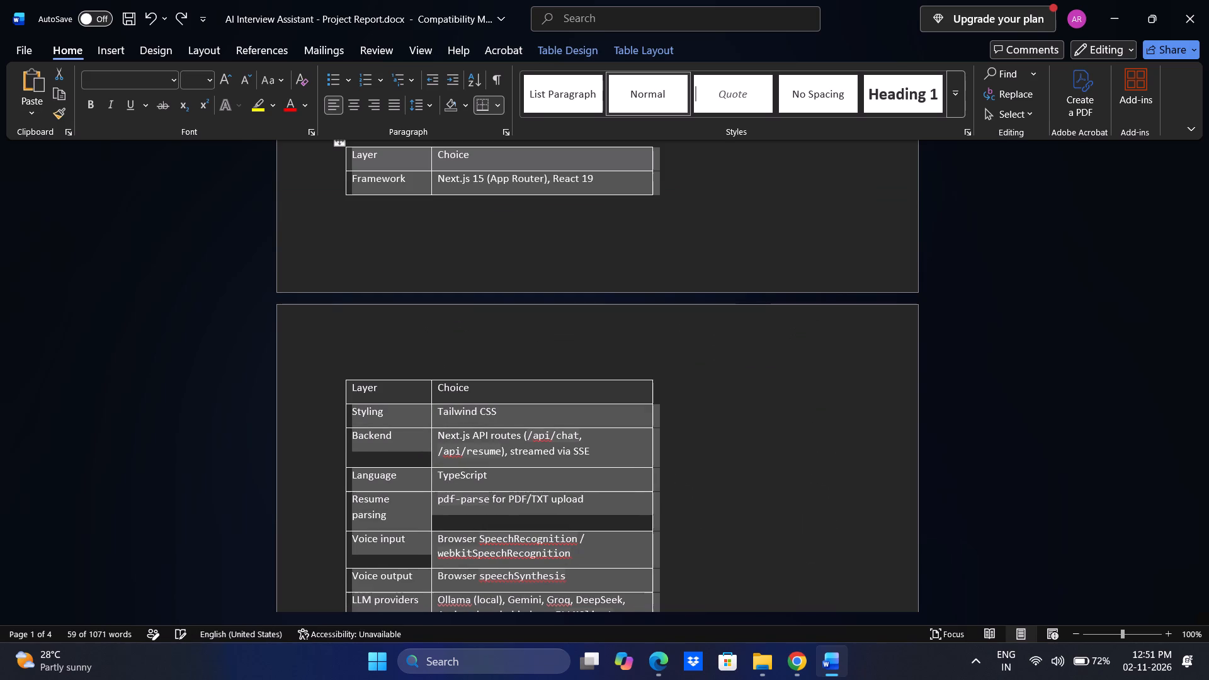
Delete the entire "Tech stack" table with its Layer and Choice columns.
scroll(679, 289, up, 1)
key(BackSpace)
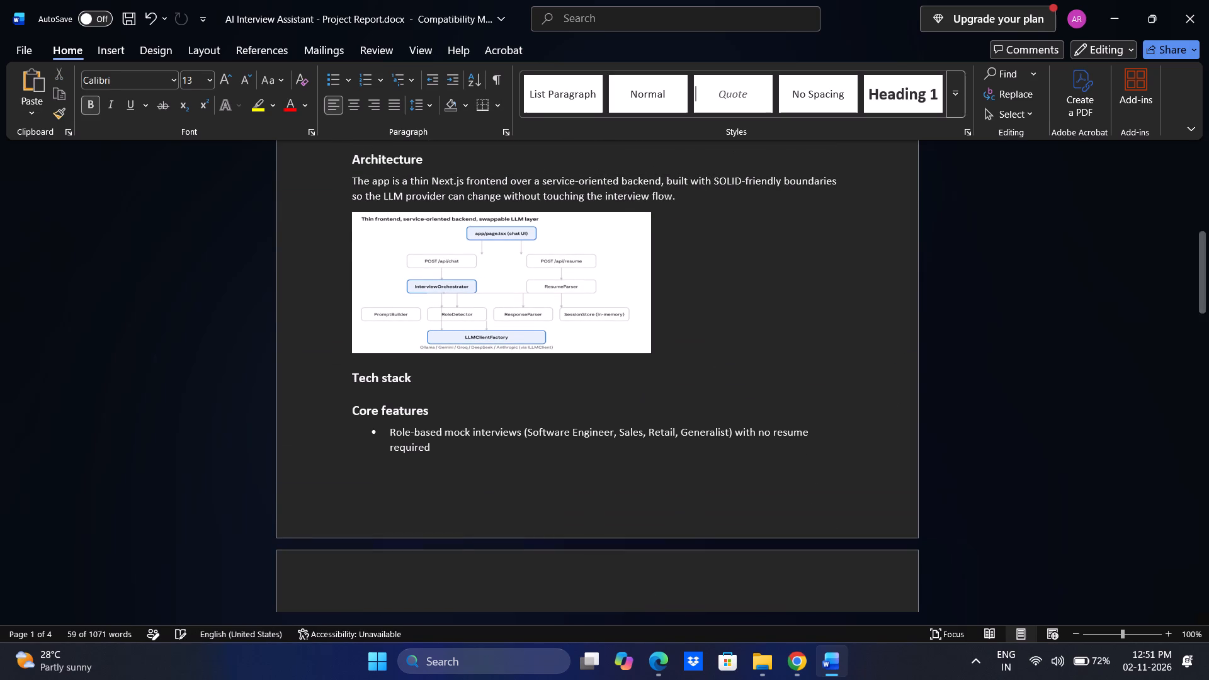
Delete the "Tech stack" heading and its empty line between the architecture diagram and "Core features".
scroll(679, 289, down, 1)
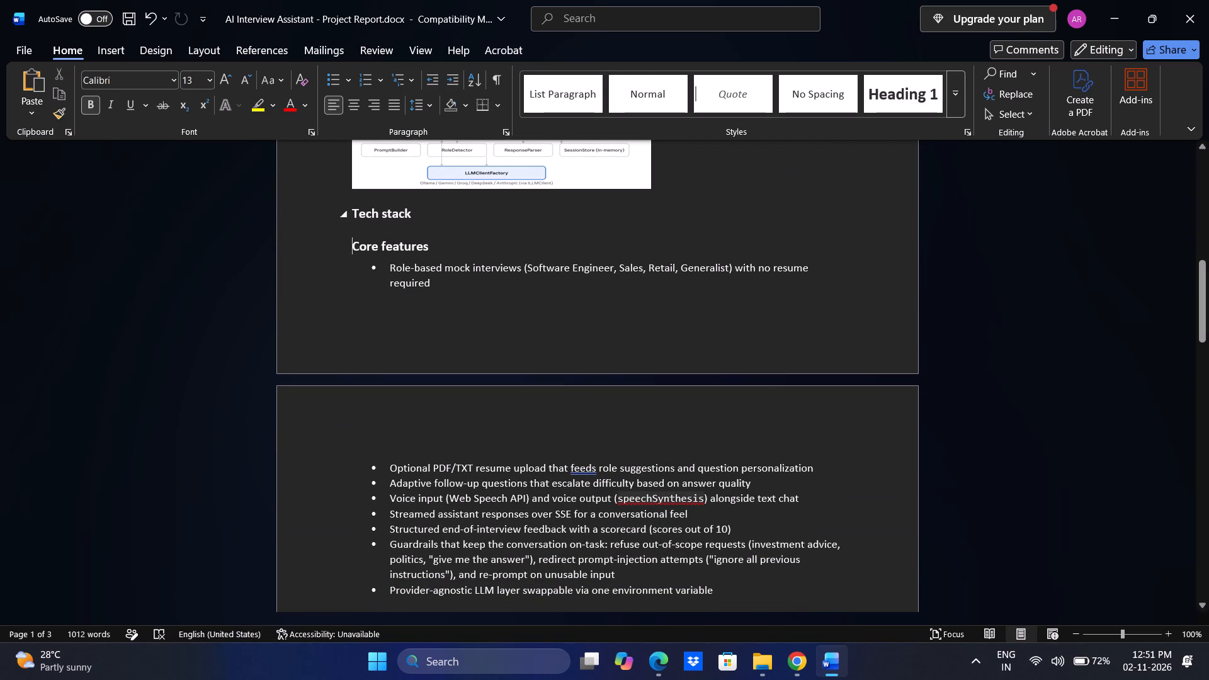
click(416, 210)
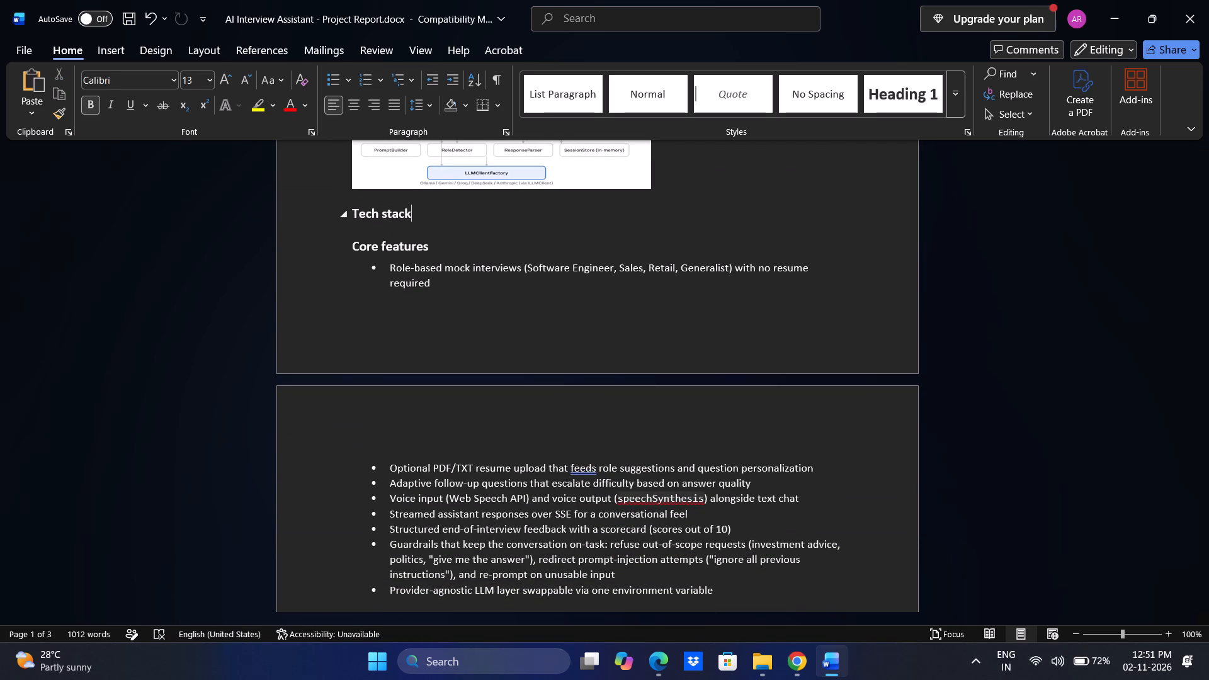
key(BackSpace)
key(BackSpace)
key(BackSpace)
key(BackSpace)
key(BackSpace)
key(BackSpace)
key(BackSpace)
key(BackSpace)
key(BackSpace)
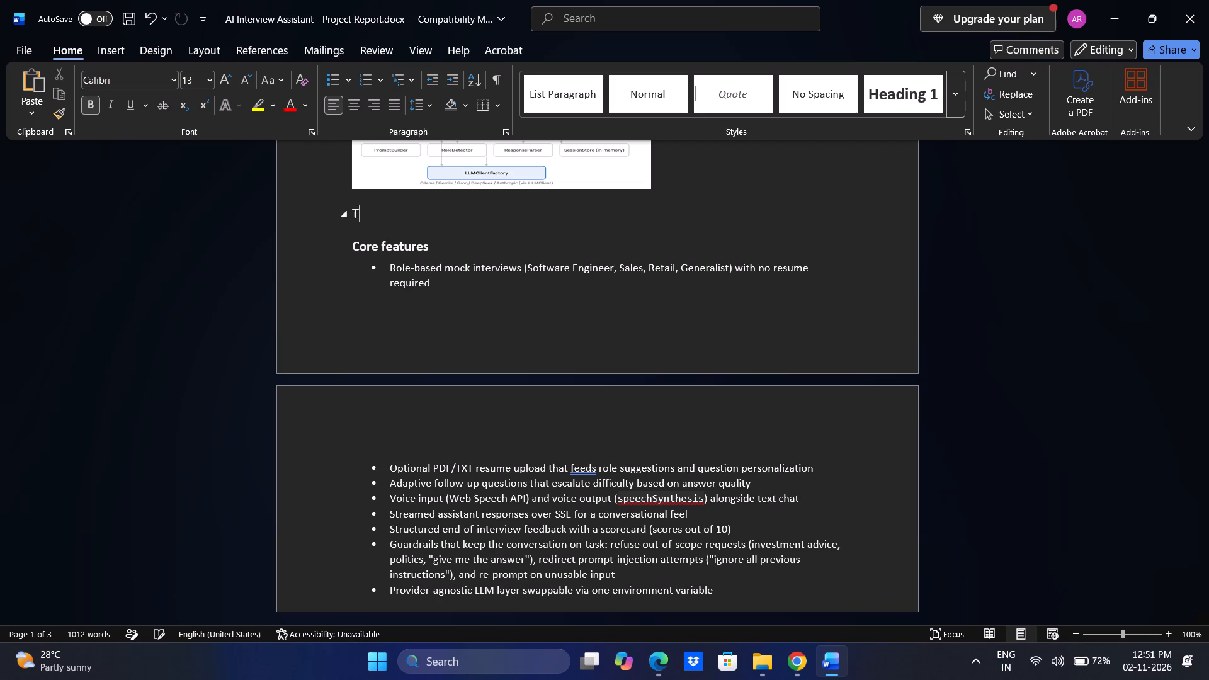
key(BackSpace)
key(BackSpace)
Cut the report title, the date-and-author line and the repository line above the "Overview" heading.
scroll(416, 210, down, 1)
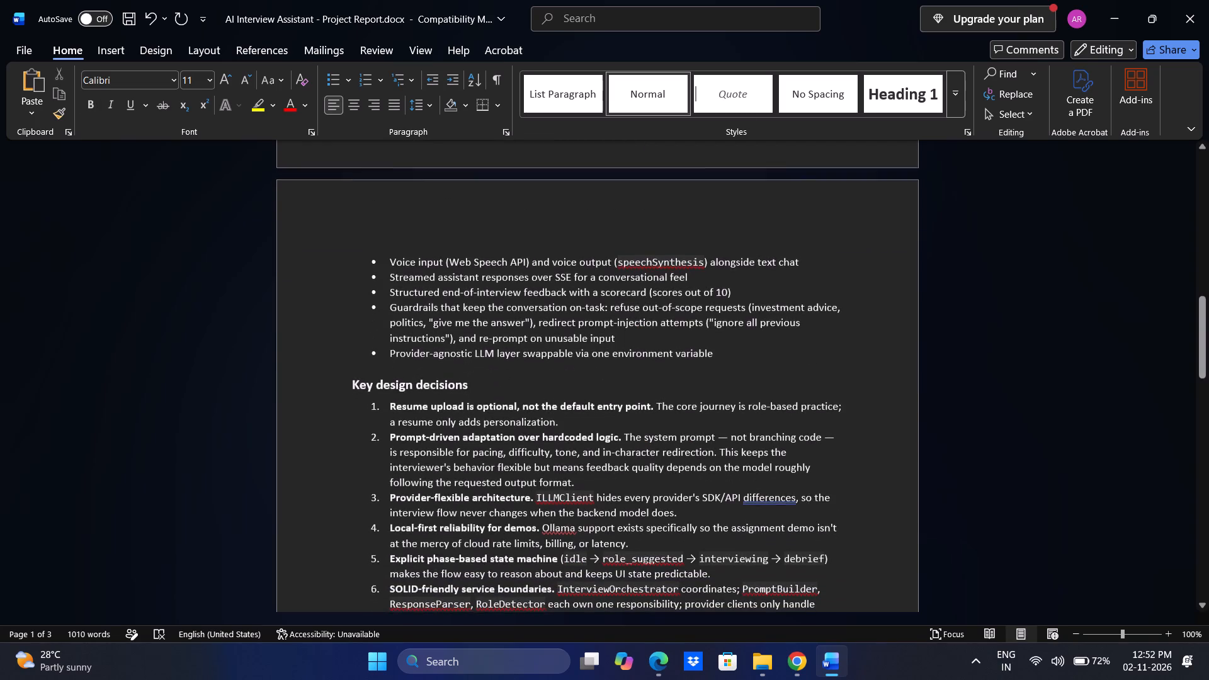
scroll(416, 210, up, 5)
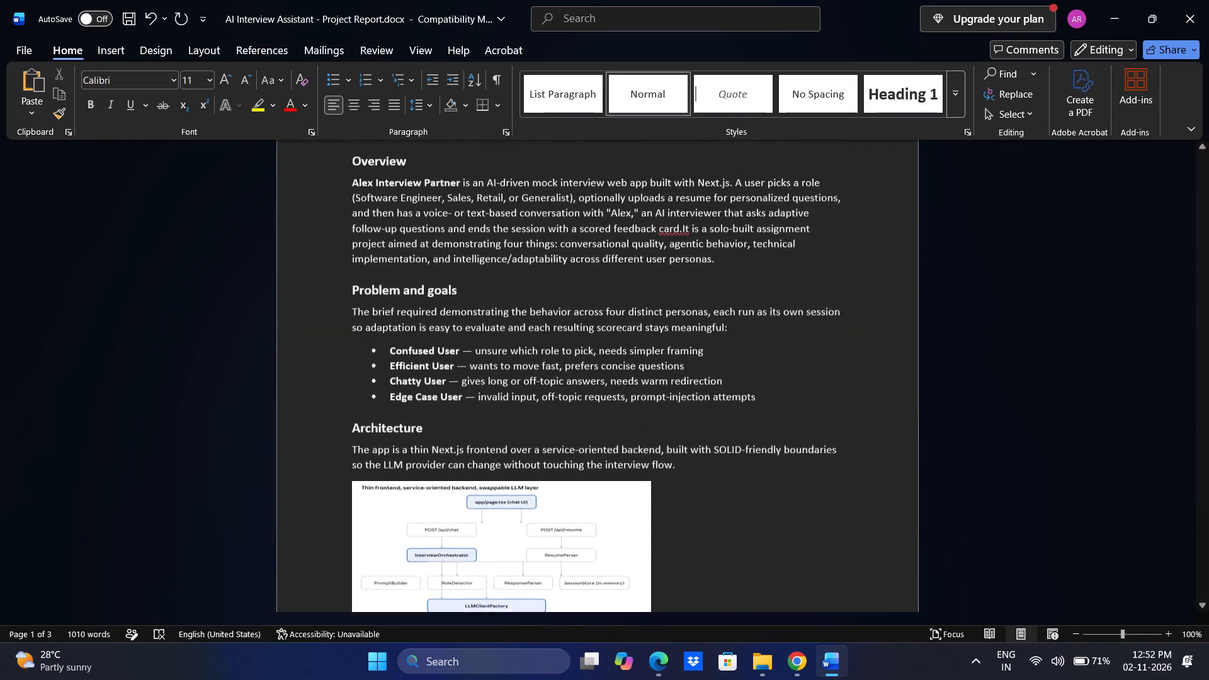
scroll(416, 210, up, 2)
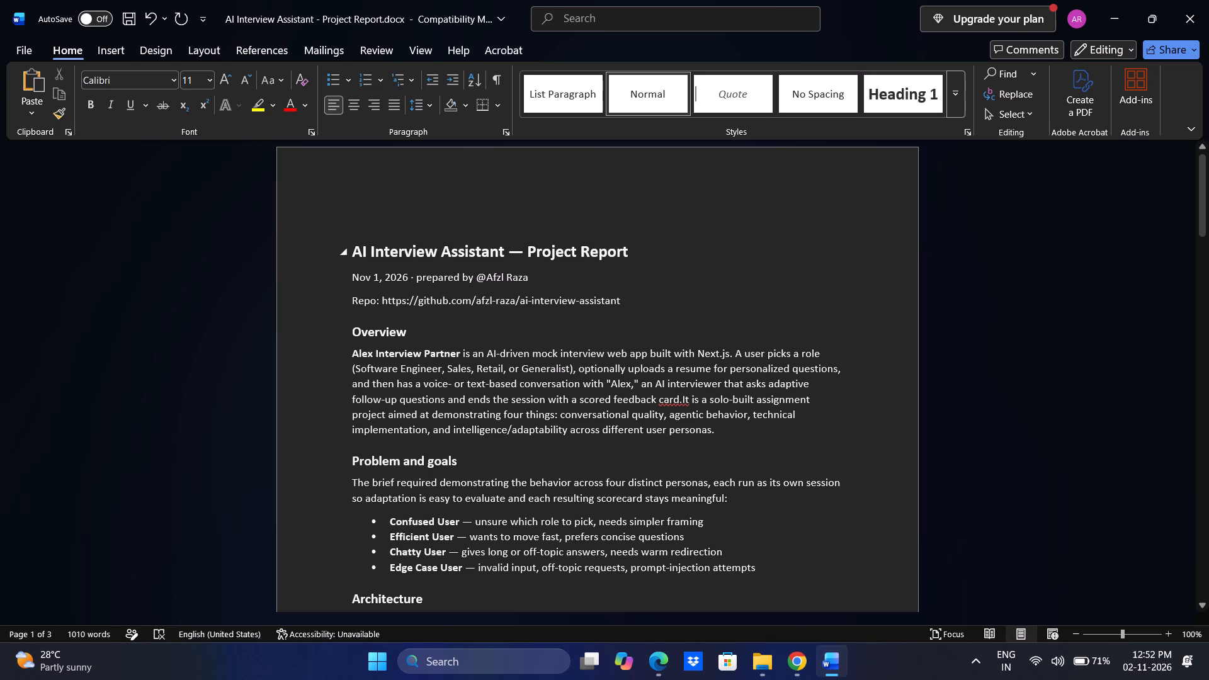
click(387, 229)
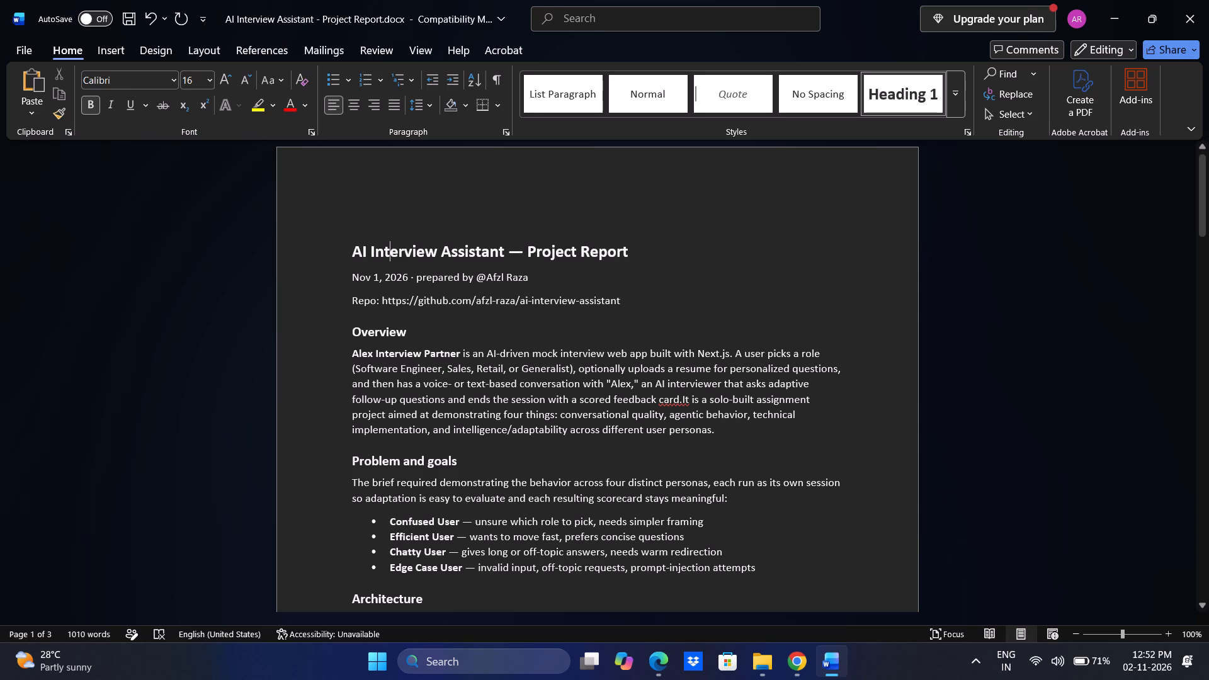
drag(637, 299, 360, 251)
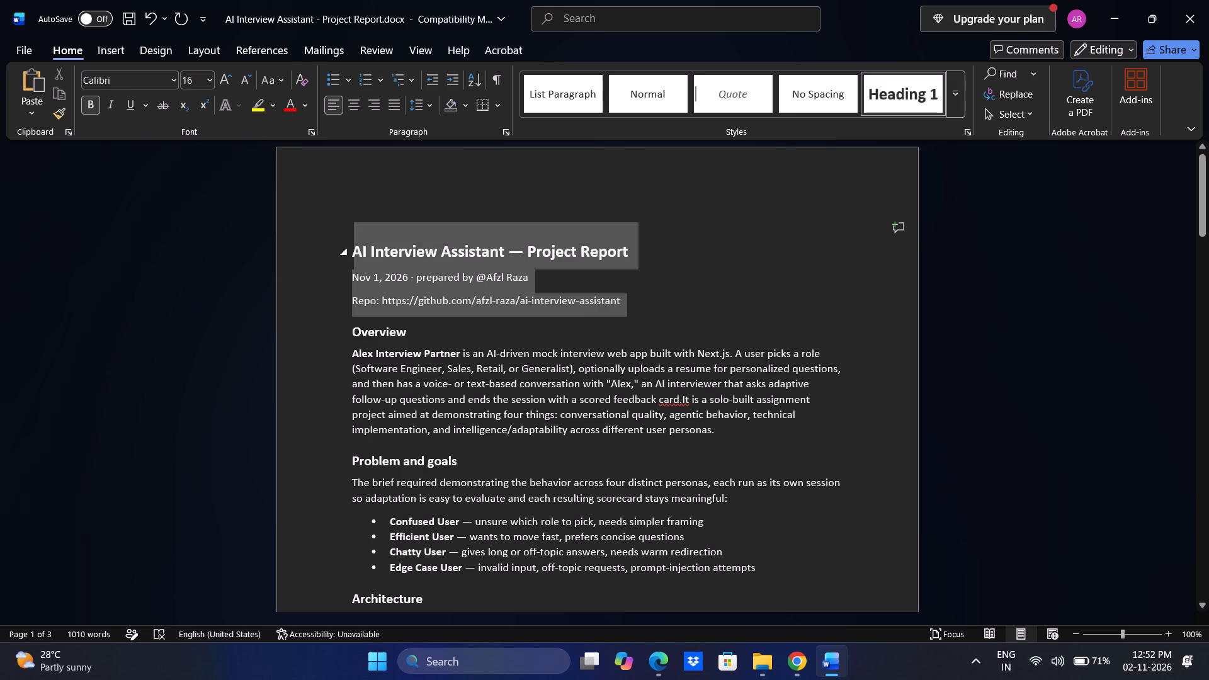
drag(360, 251, 345, 251)
key(ctrl+x)
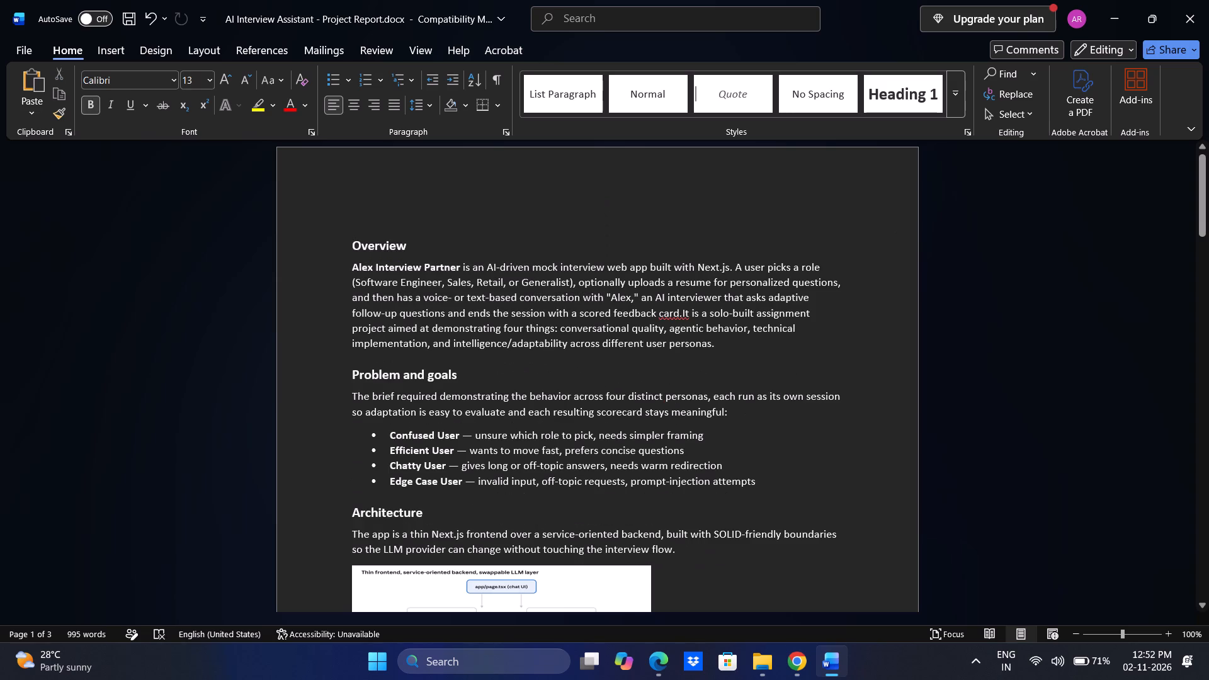
Apply the Heading 1 style to the "Overview" heading at the start of the report.
click(416, 193)
click(888, 98)
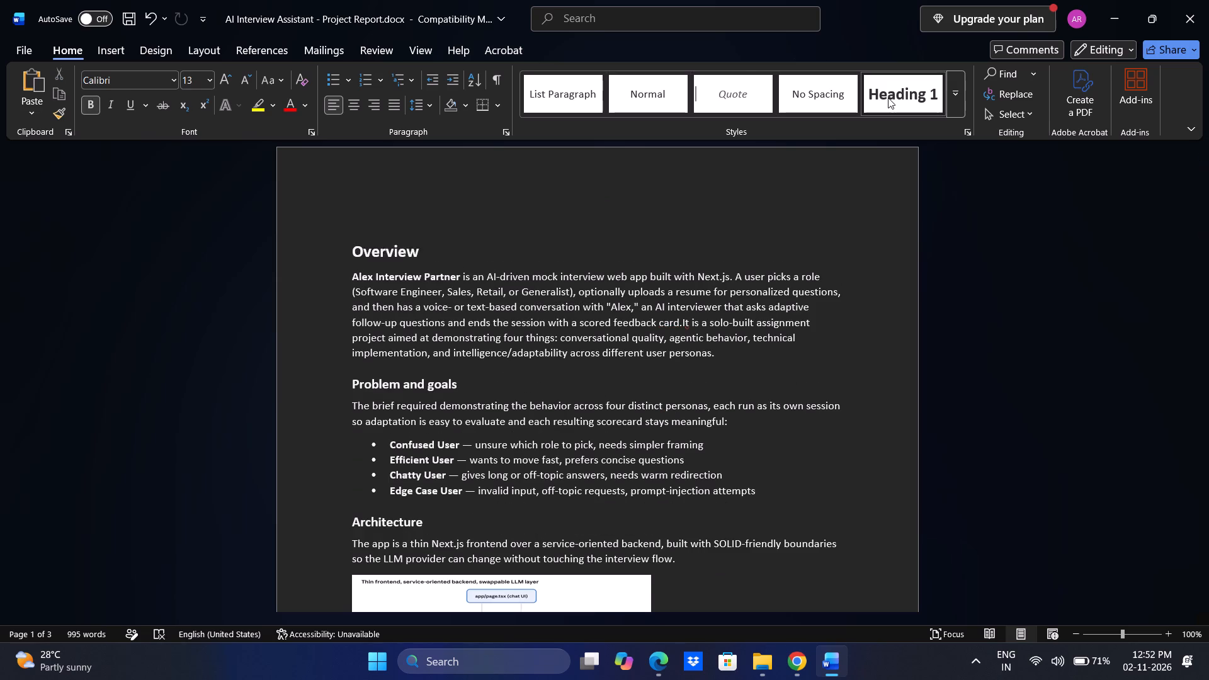
scroll(888, 98, left, 3)
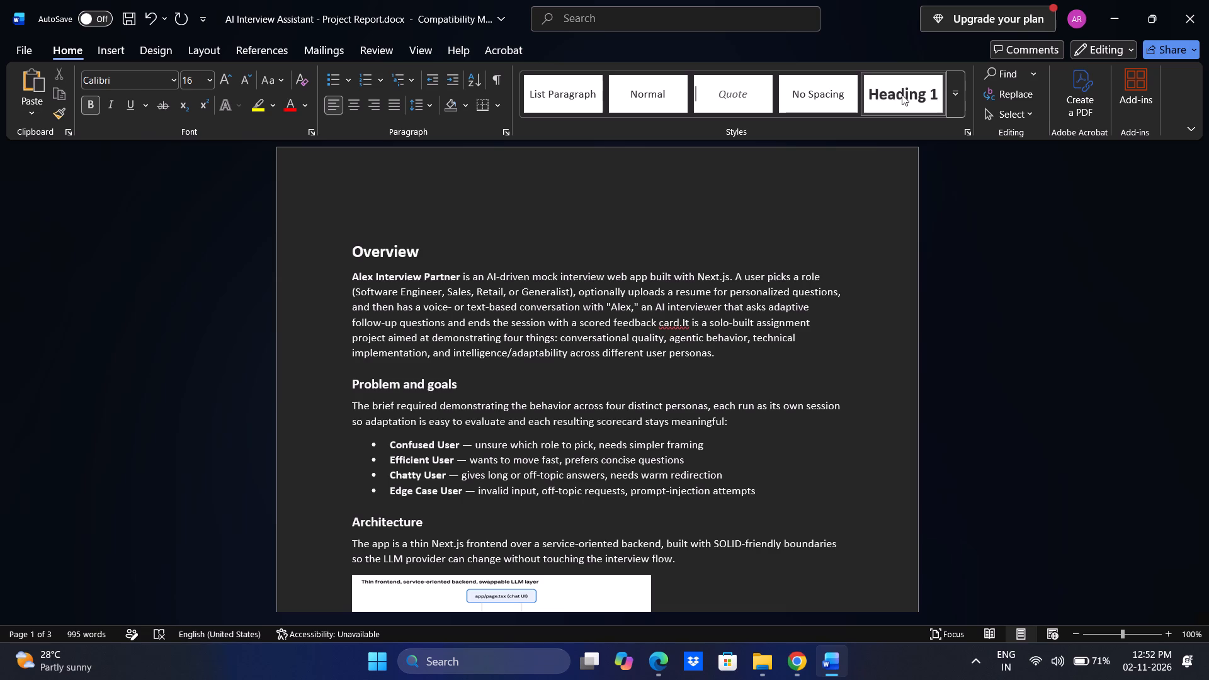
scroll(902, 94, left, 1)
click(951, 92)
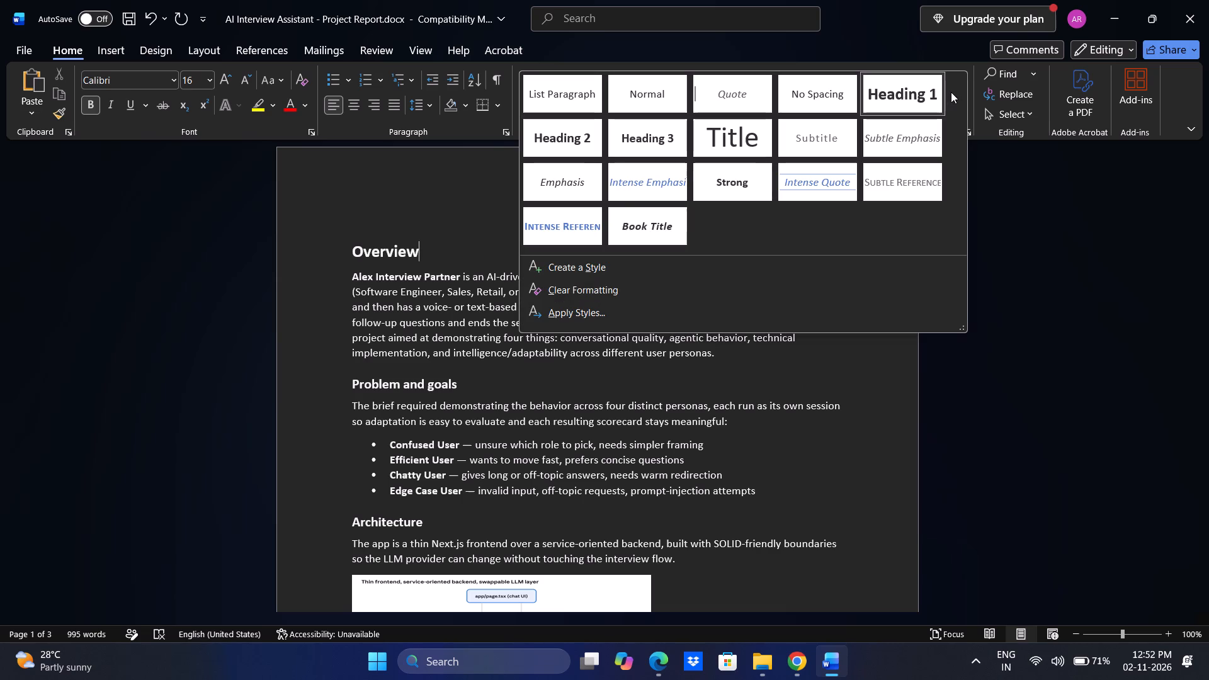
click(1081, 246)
Resize the diagram under "Architecture" without keeping its proportions, widening it to nearly the text width and flattening it into a thin strip.
scroll(726, 365, down, 2)
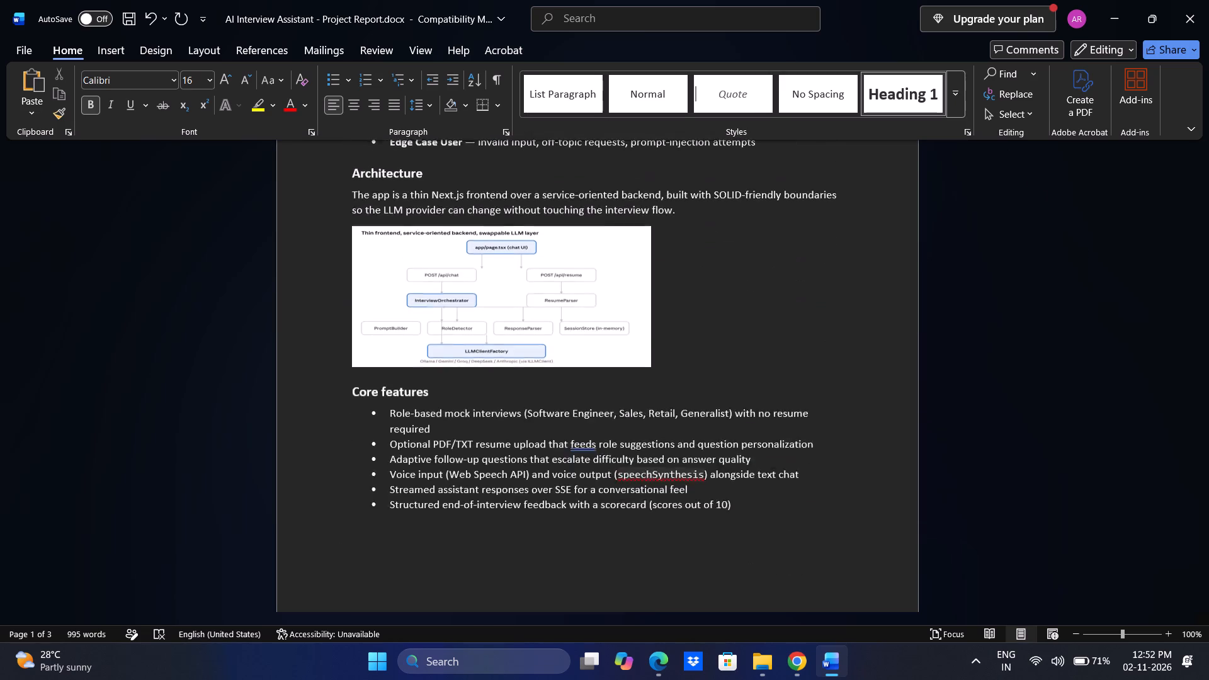
scroll(726, 365, down, 3)
scroll(726, 365, up, 1)
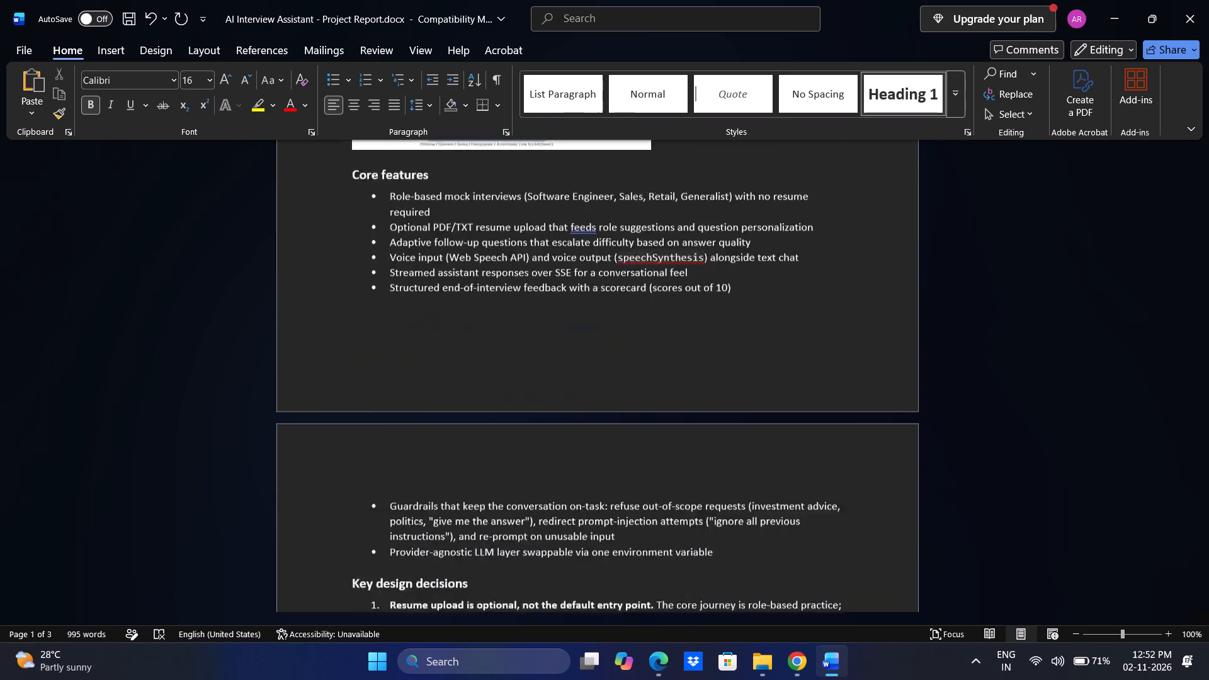
scroll(726, 365, up, 1)
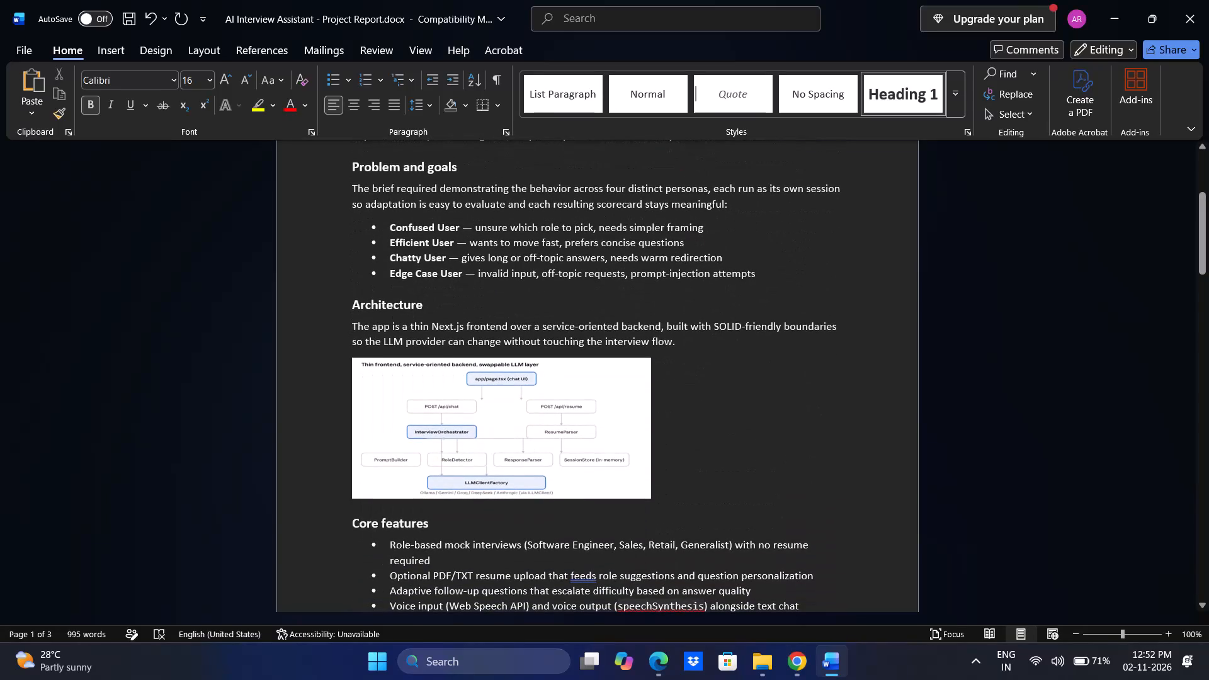
click(523, 425)
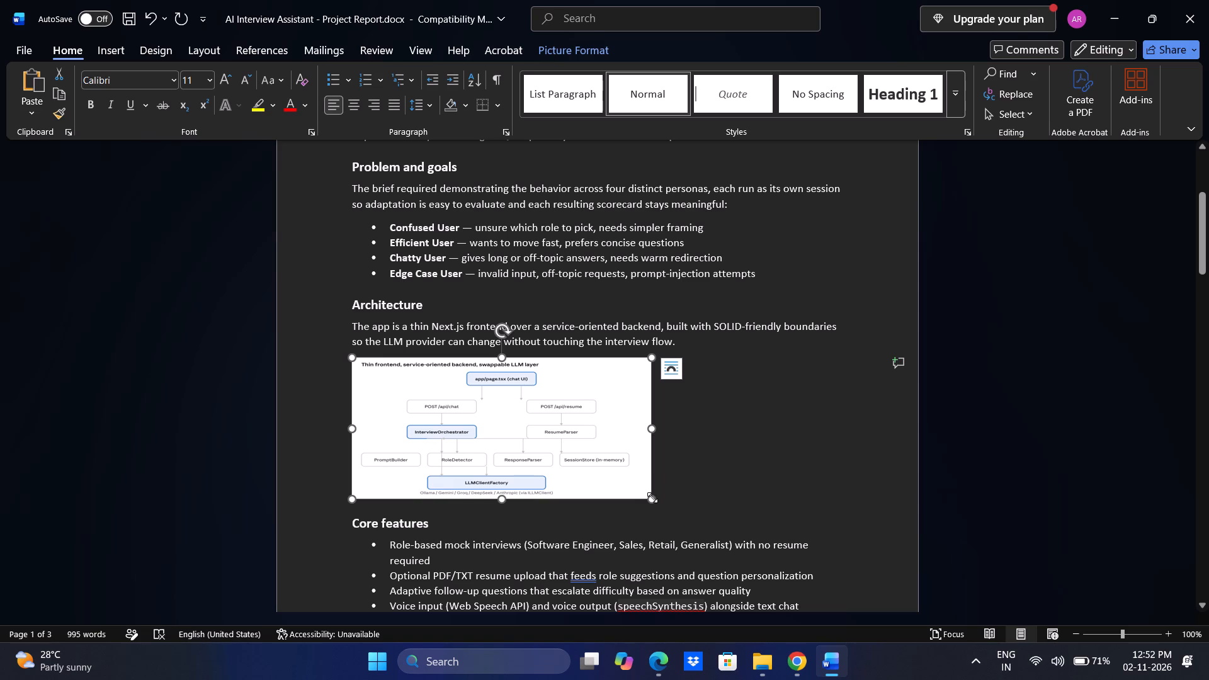
drag(652, 497, 753, 448)
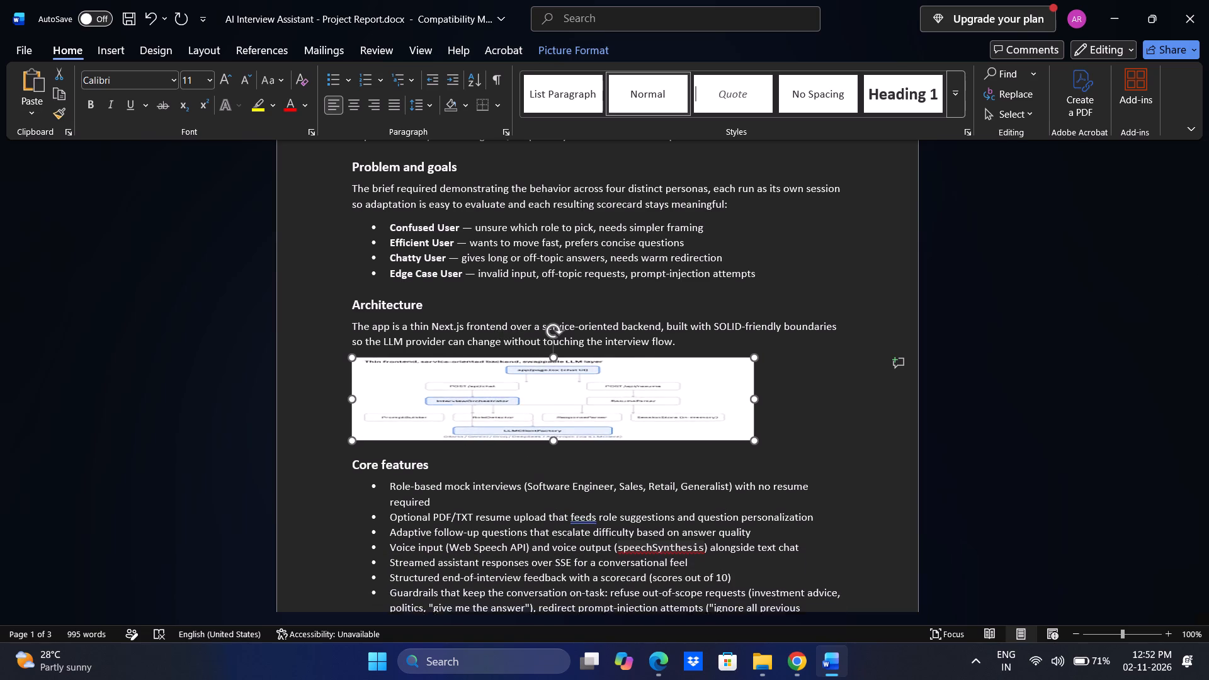
drag(753, 448, 766, 420)
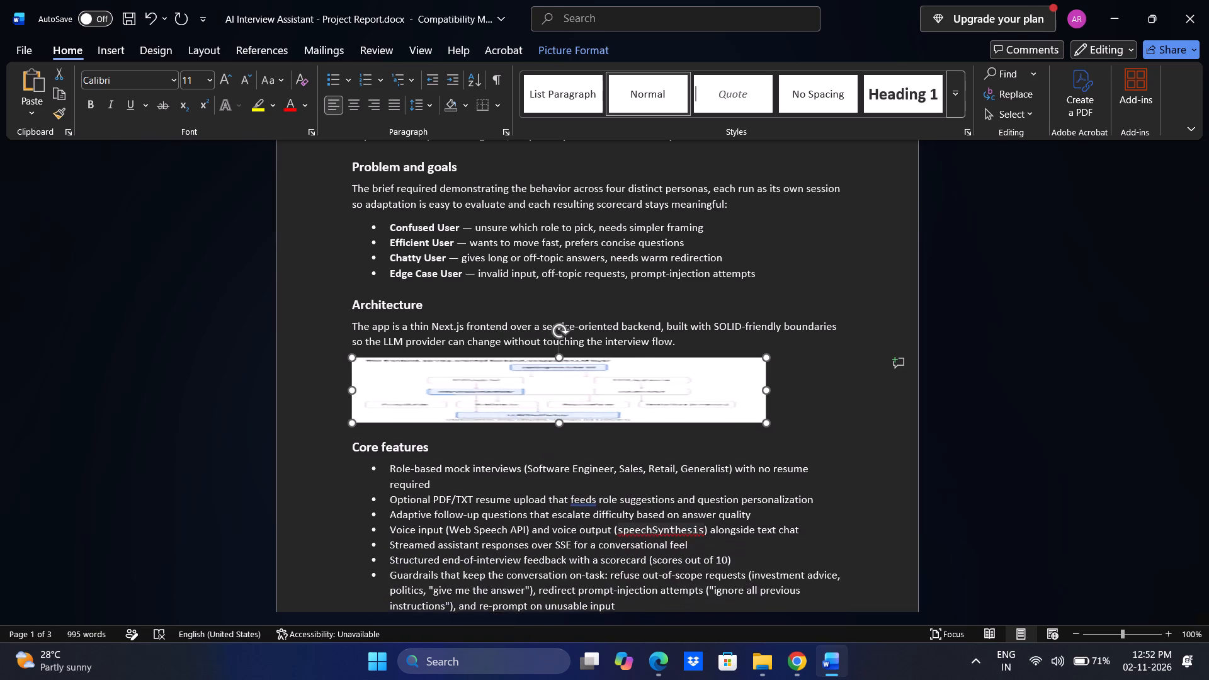
drag(766, 420, 788, 415)
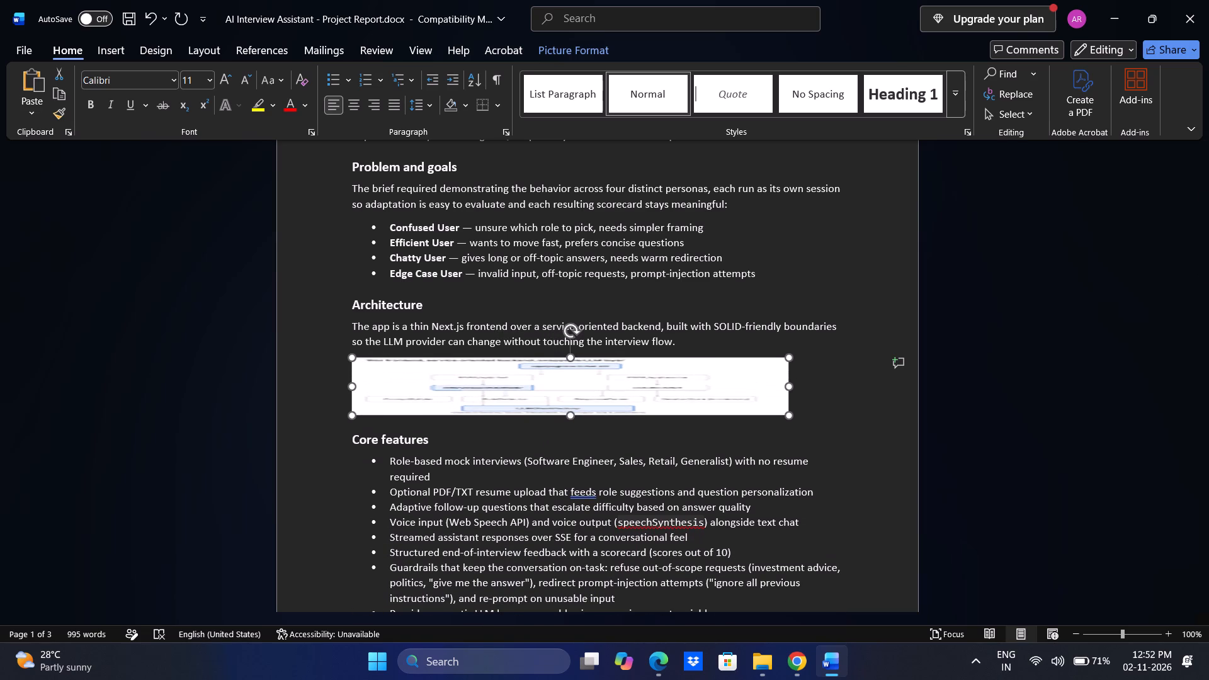
drag(788, 415, 790, 412)
scroll(790, 412, down, 1)
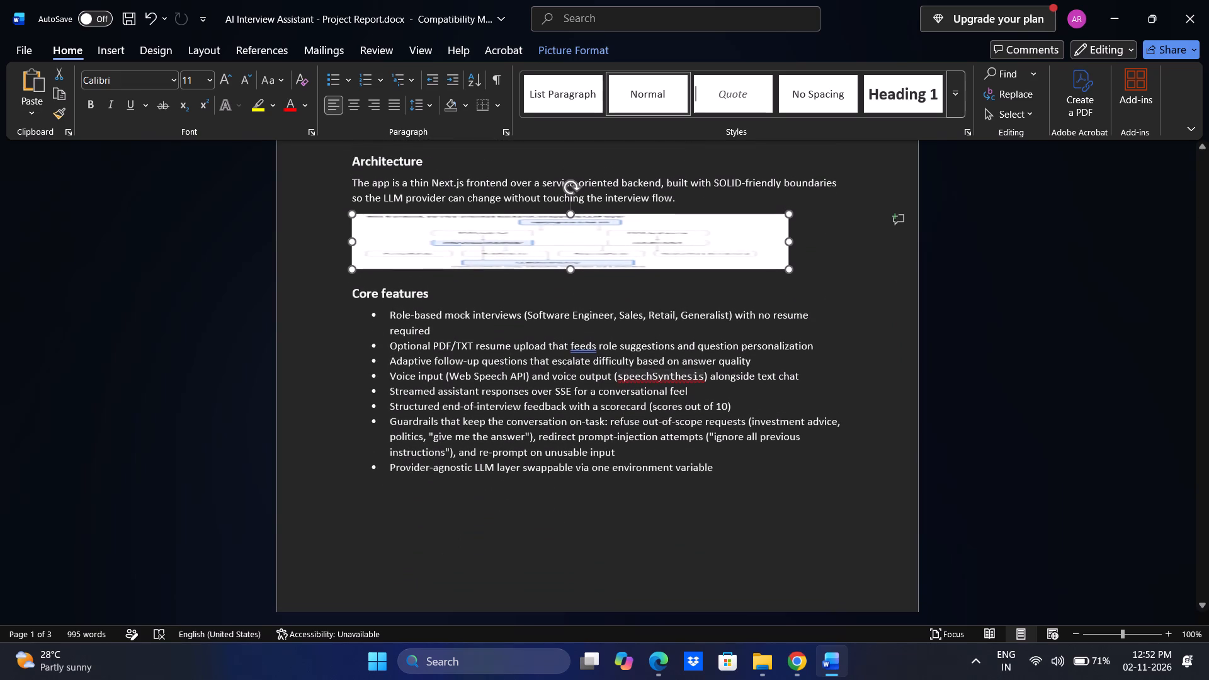
scroll(790, 412, down, 1)
click(630, 521)
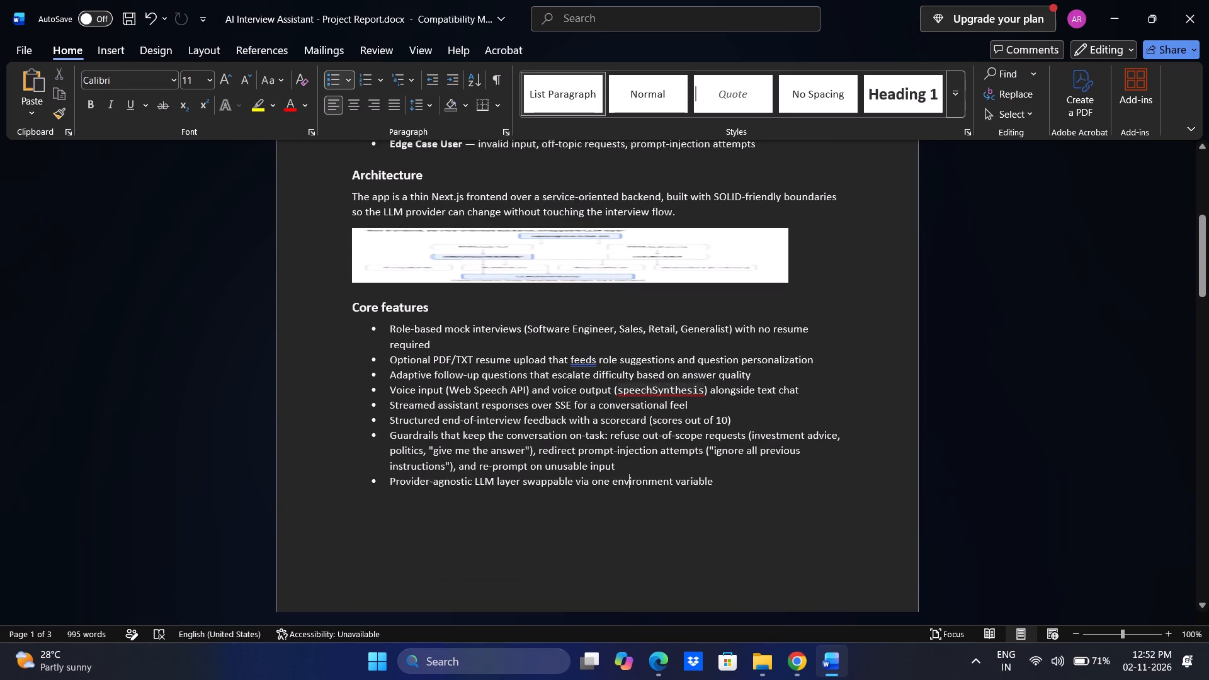
Switch to Chrome, search the web for "how to add header and footer in word", and return to the report in Word.
click(1147, 1)
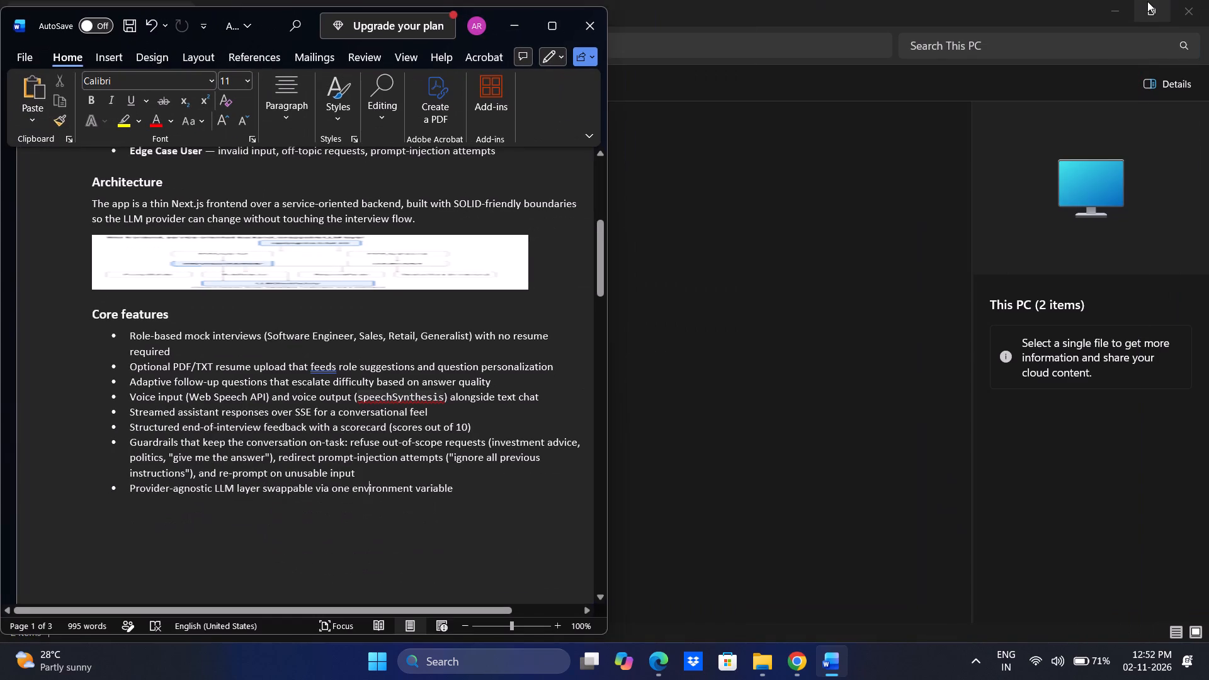
click(1123, 1)
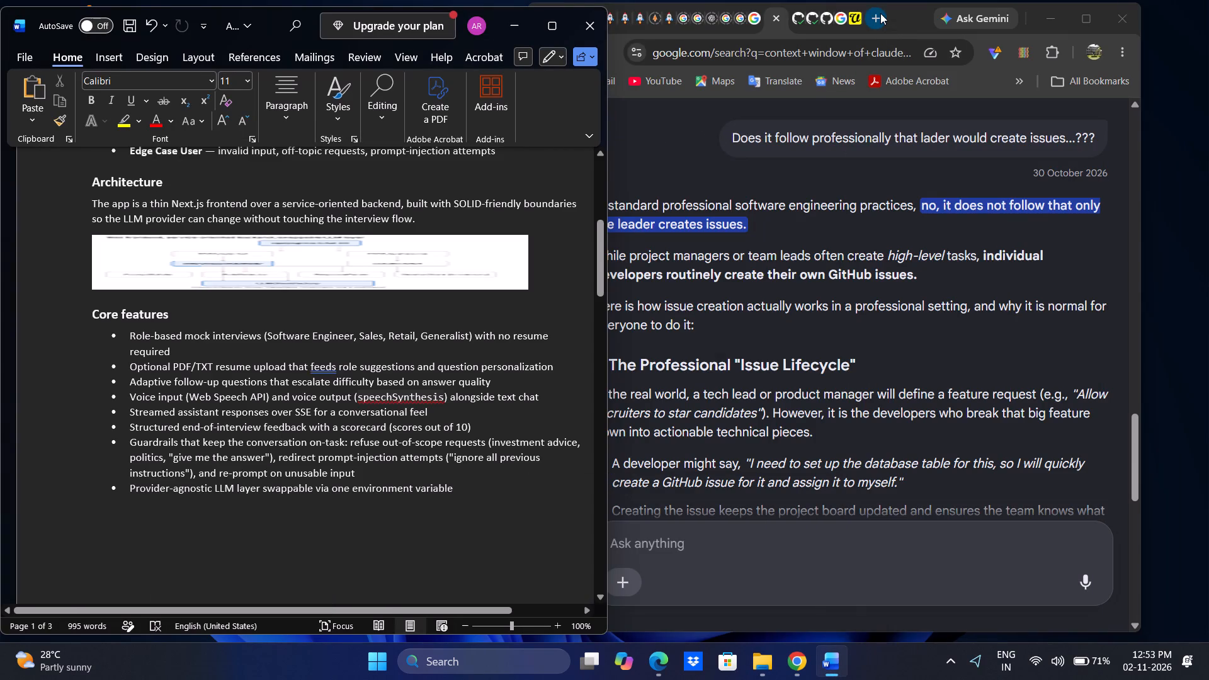
click(880, 13)
text(How to add ha)
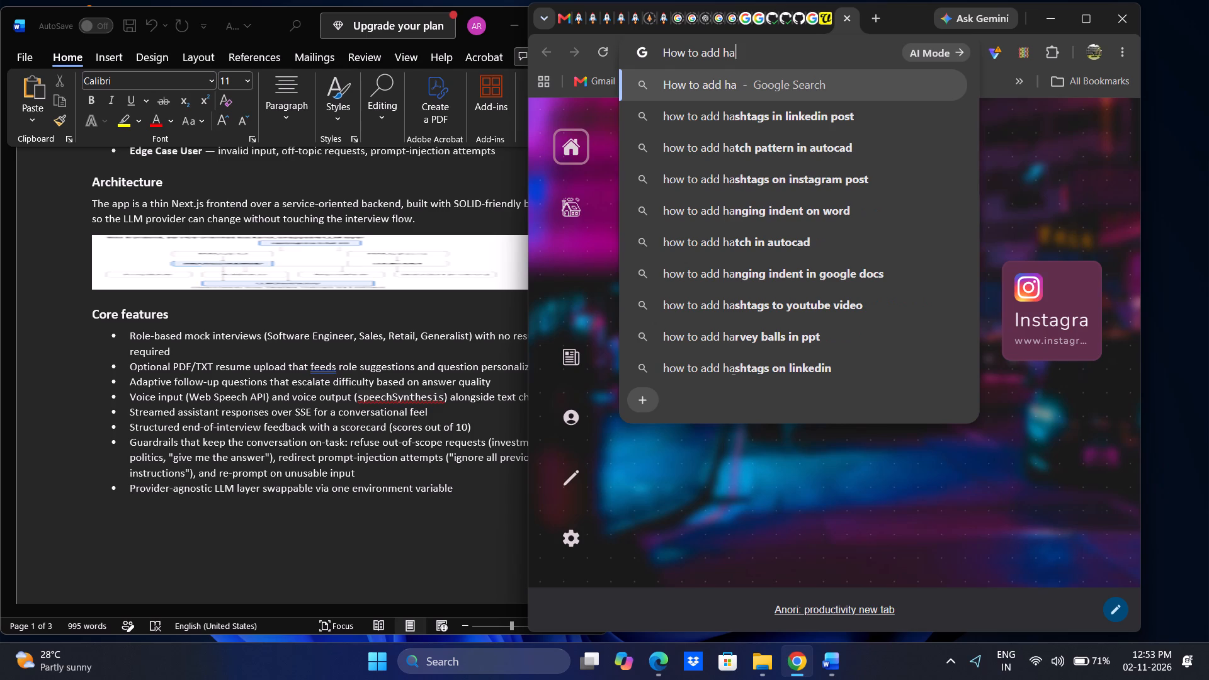
key(BackSpace)
text(eader and)
key(space)
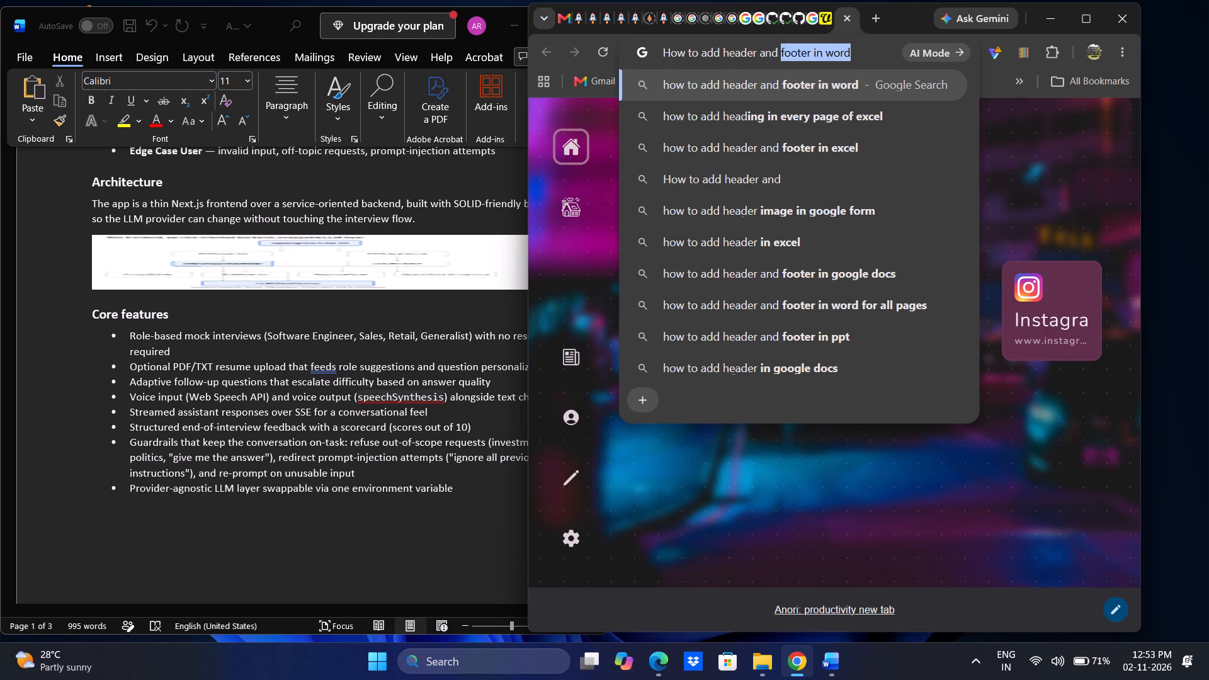
key(Right)
key(Return)
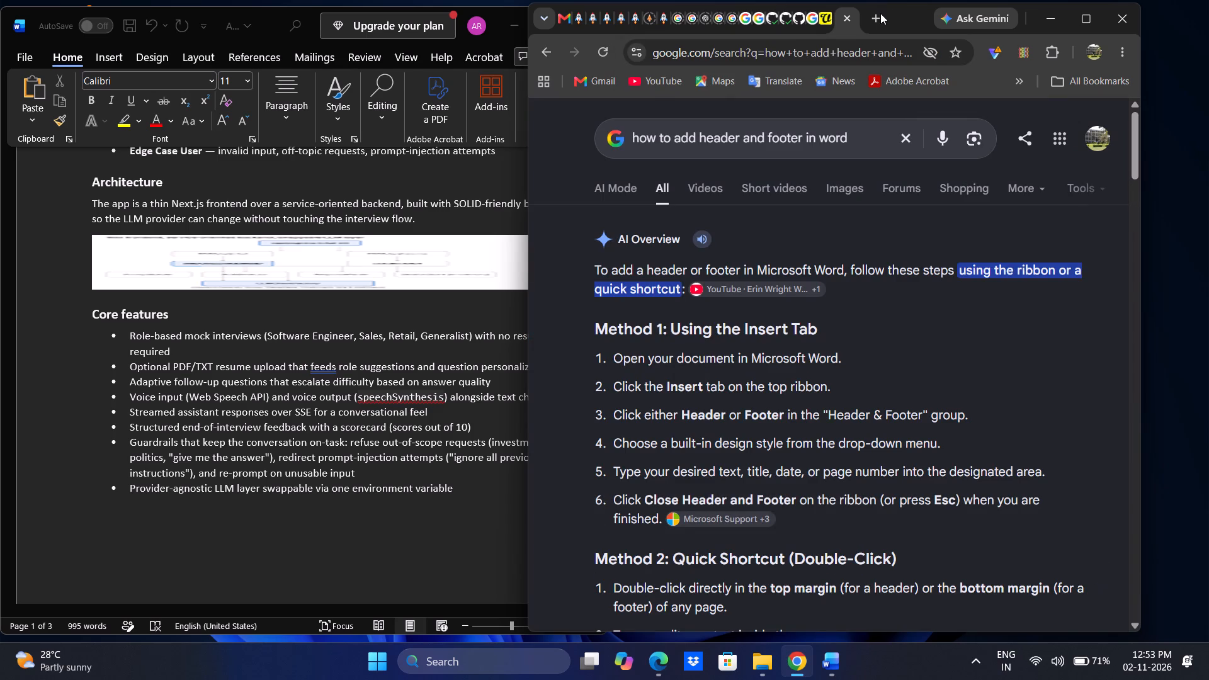
click(1052, 18)
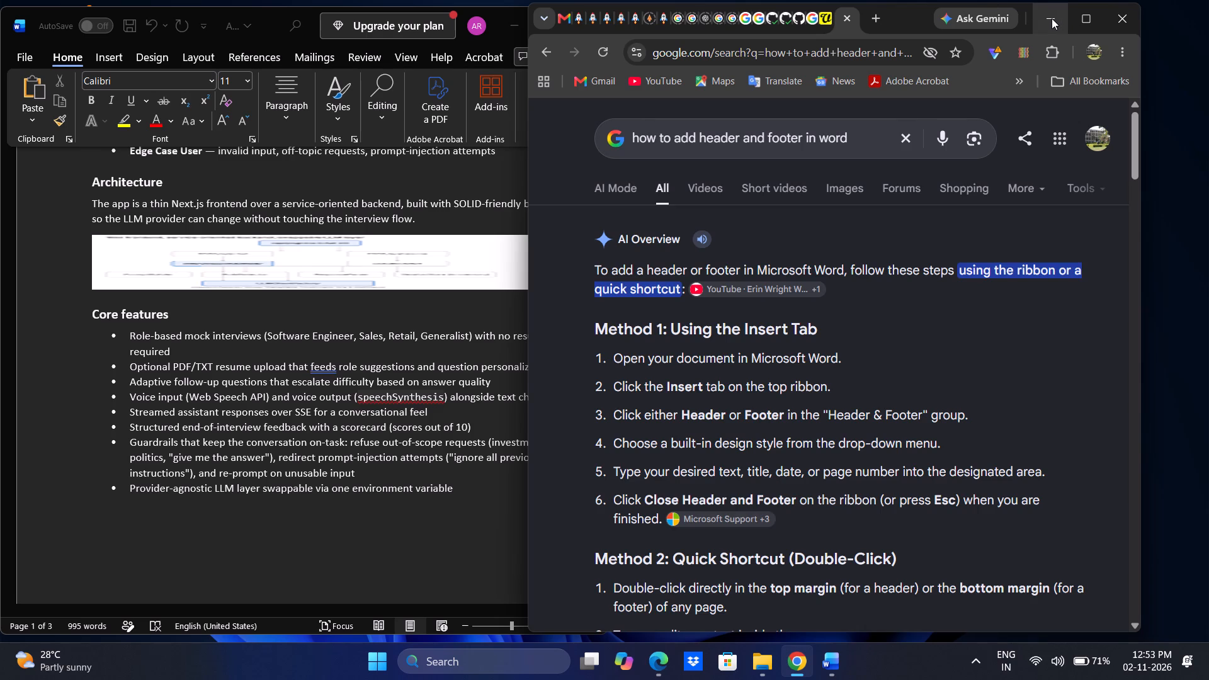
click(557, 18)
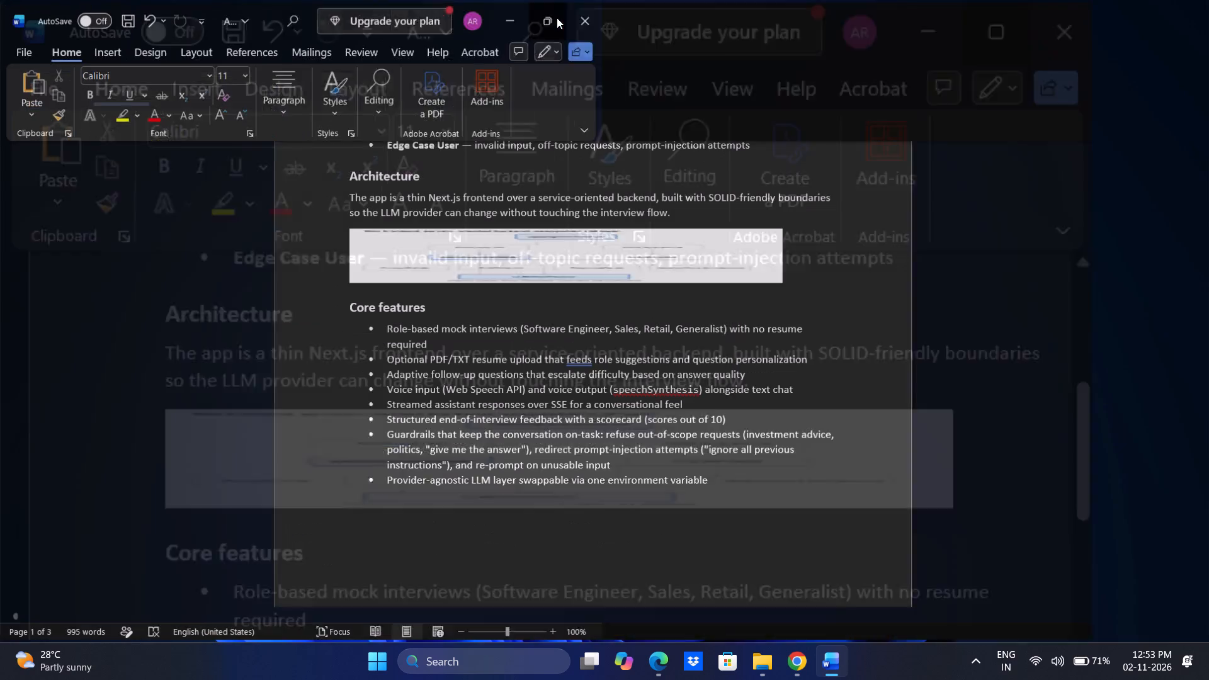
Insert a header in the built-in Blank design.
click(113, 44)
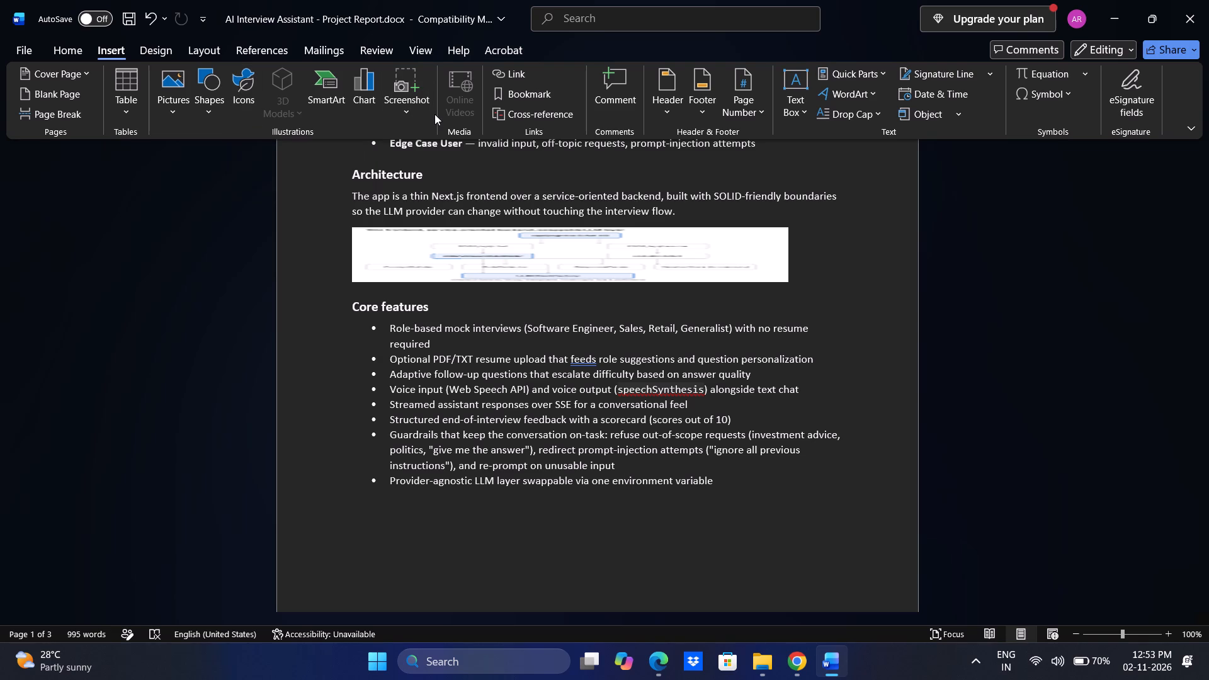
click(667, 115)
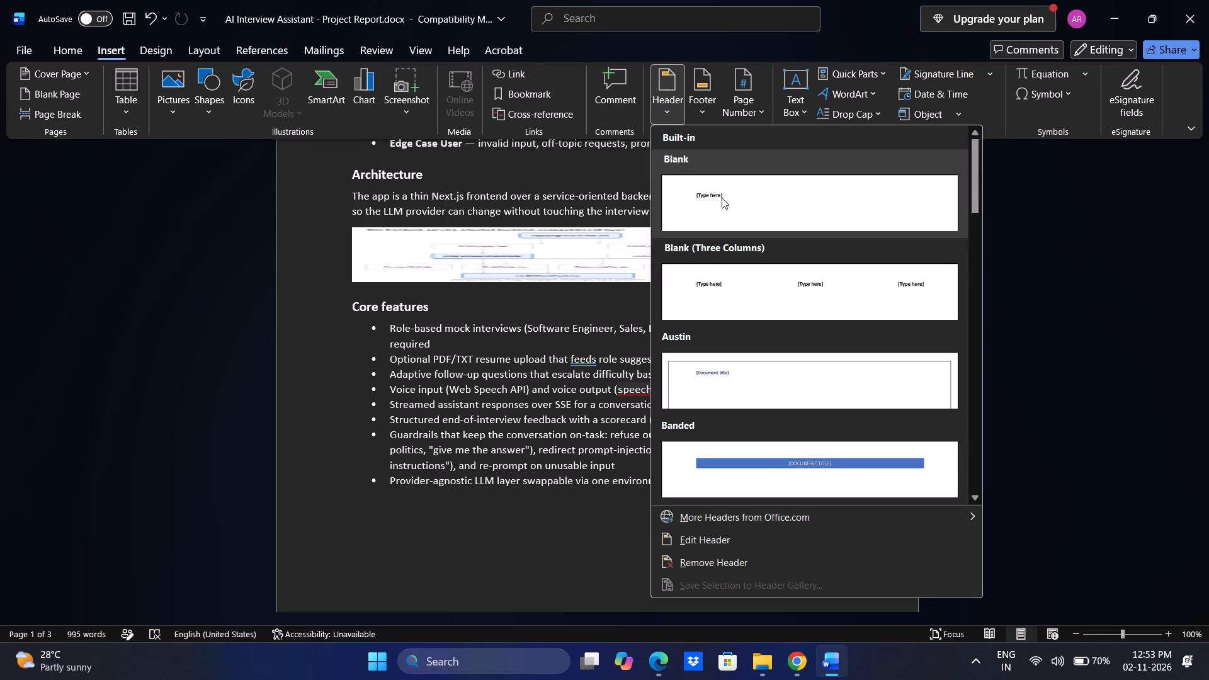
click(722, 198)
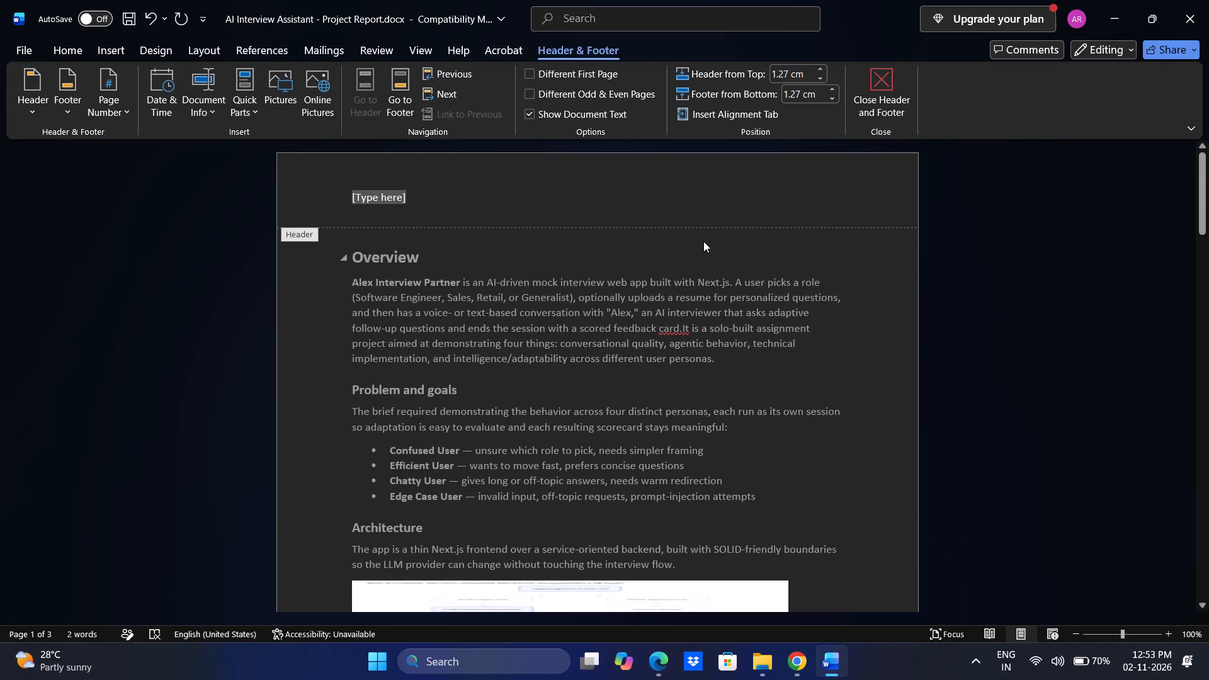
Replace the header's "[Type here]" placeholder with the cut title, date-and-author and repository lines, without an empty line below them.
click(546, 195)
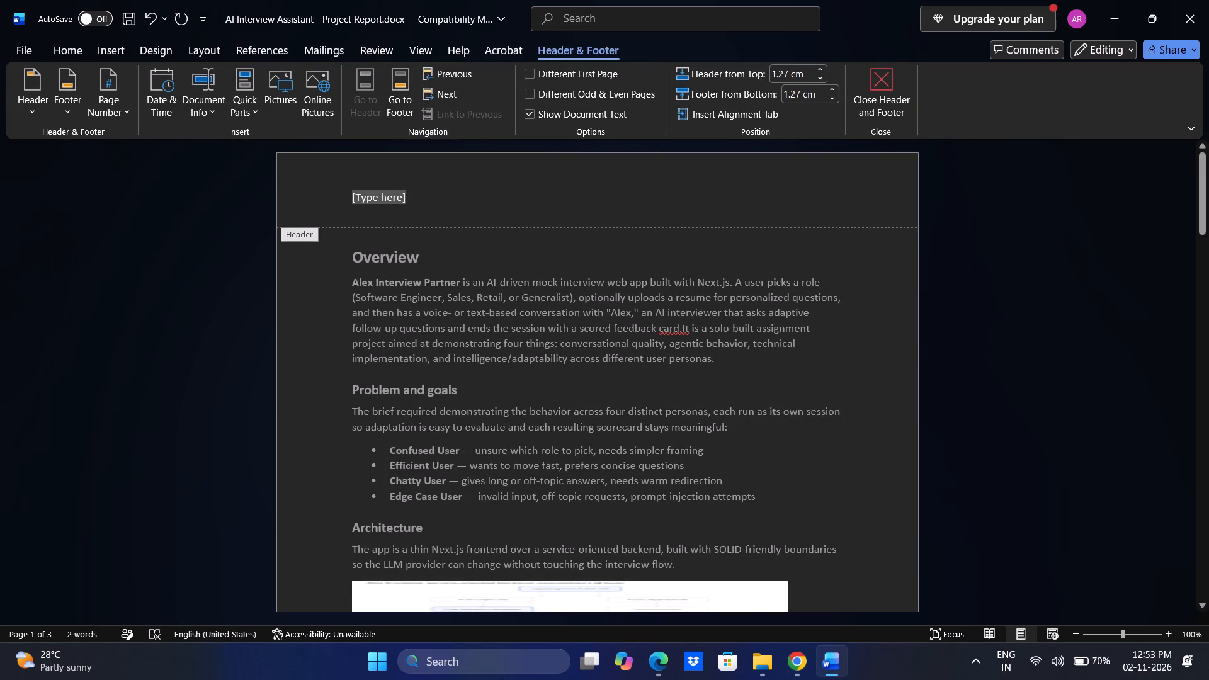
click(394, 193)
click(393, 207)
key(BackSpace)
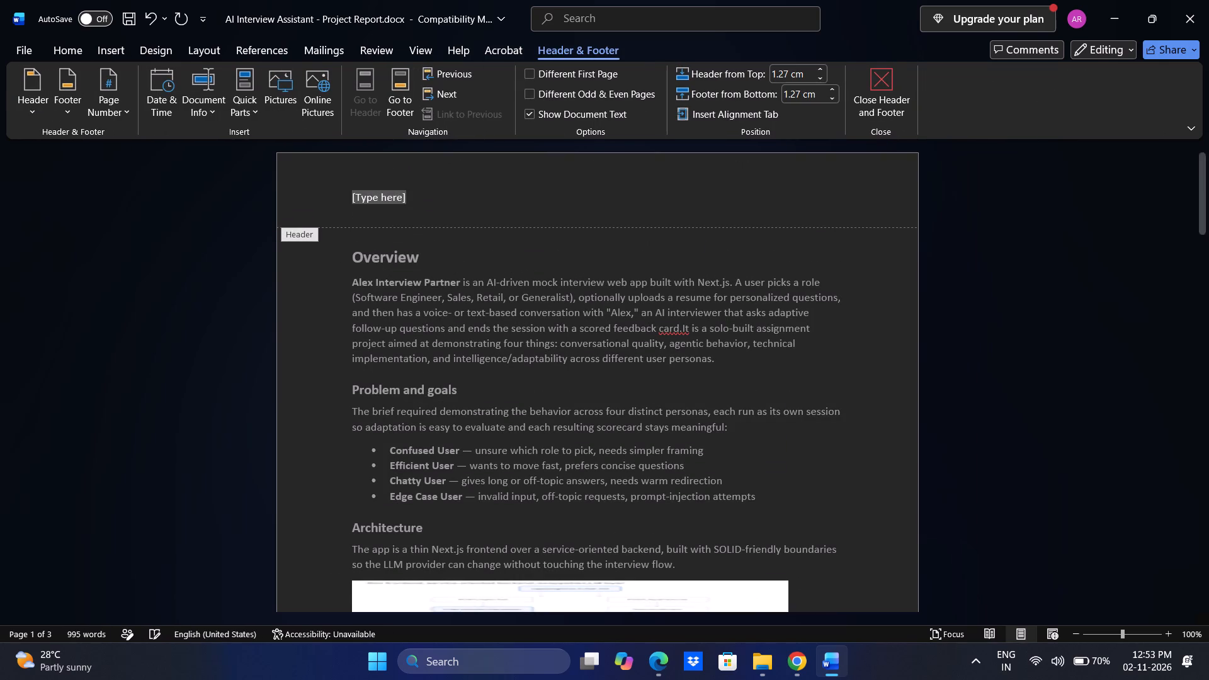
key(BackSpace)
key(ctrl+v)
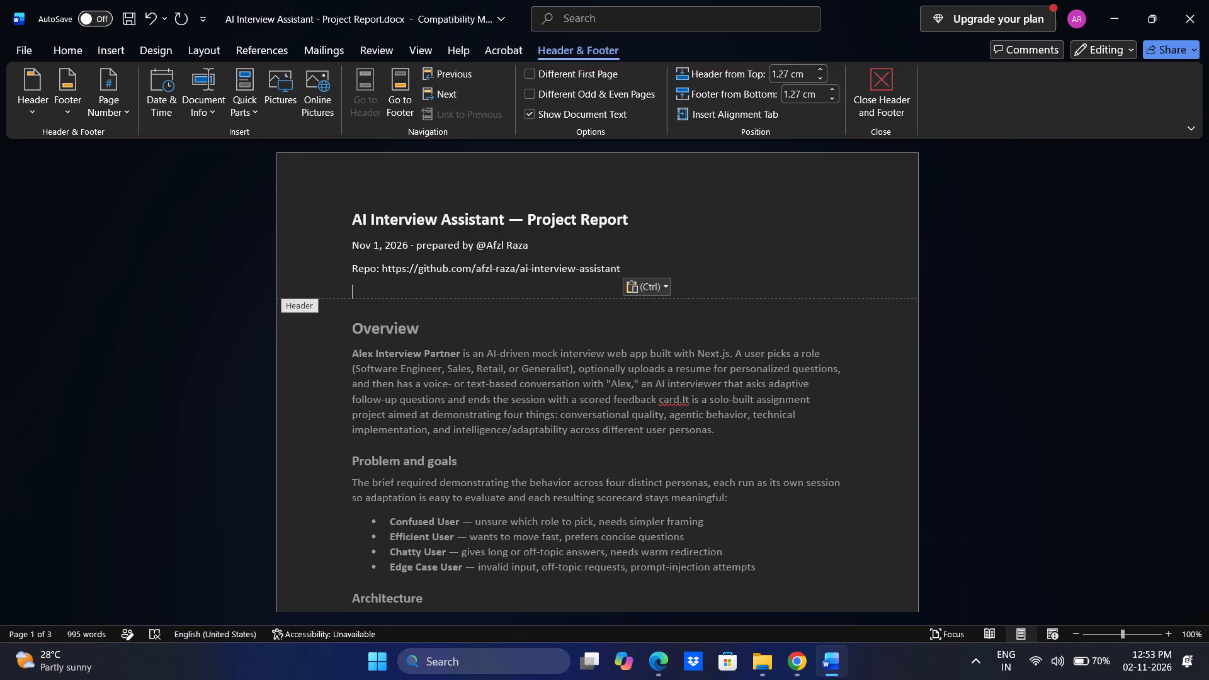
click(372, 298)
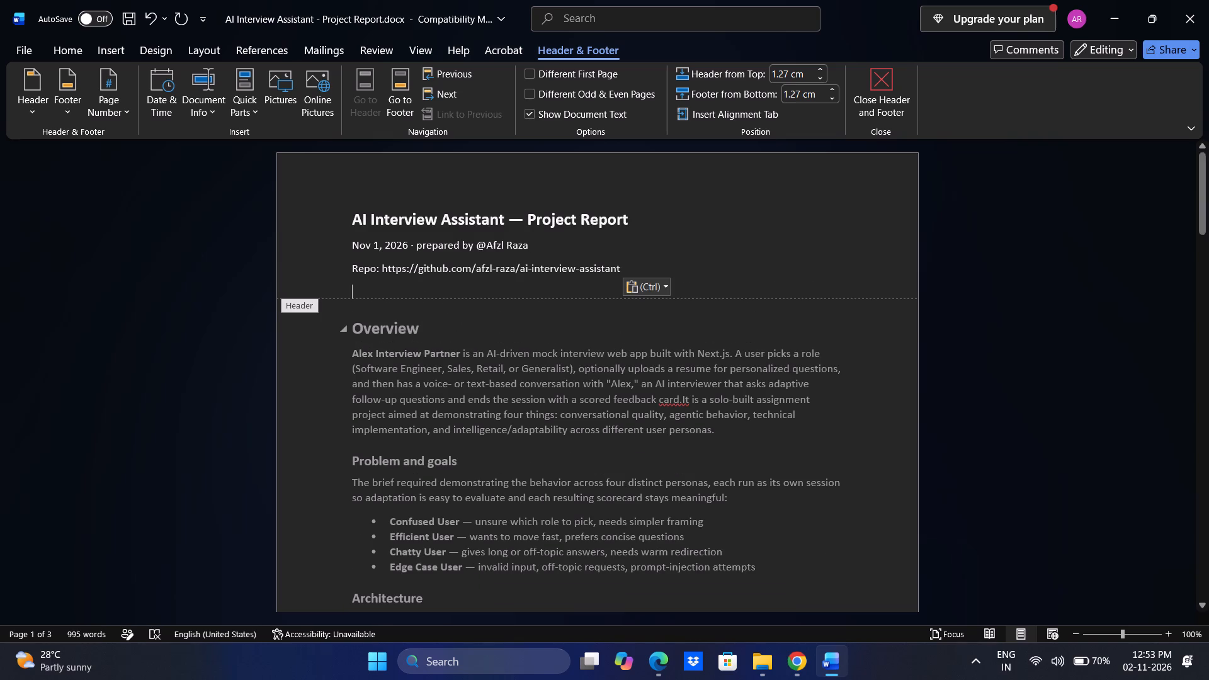
click(365, 297)
key(BackSpace)
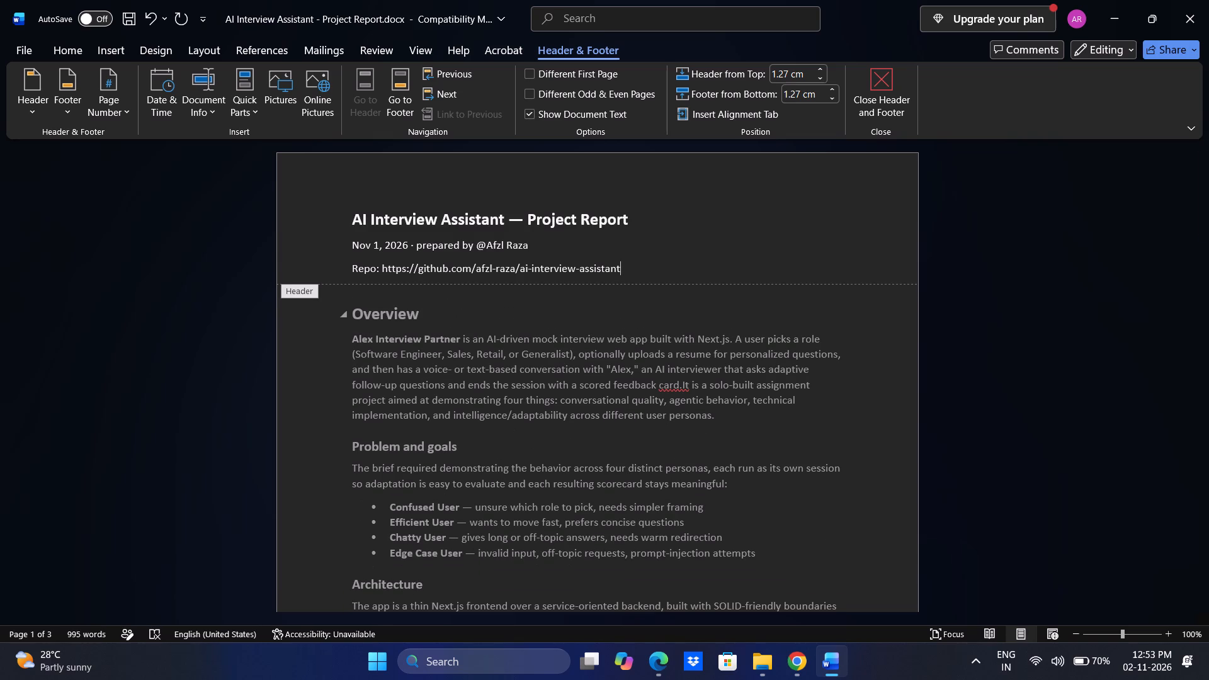
Examine how the header and footer areas fit around the body text across the first two pages.
scroll(365, 297, down, 3)
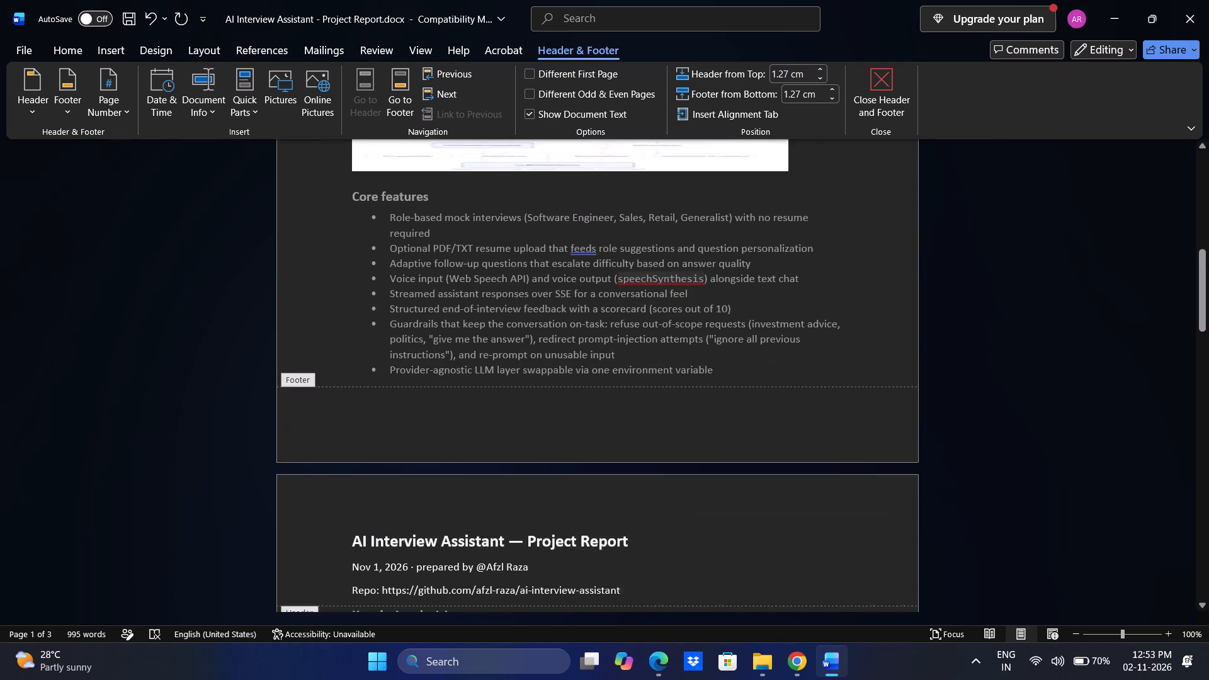
scroll(365, 297, up, 1)
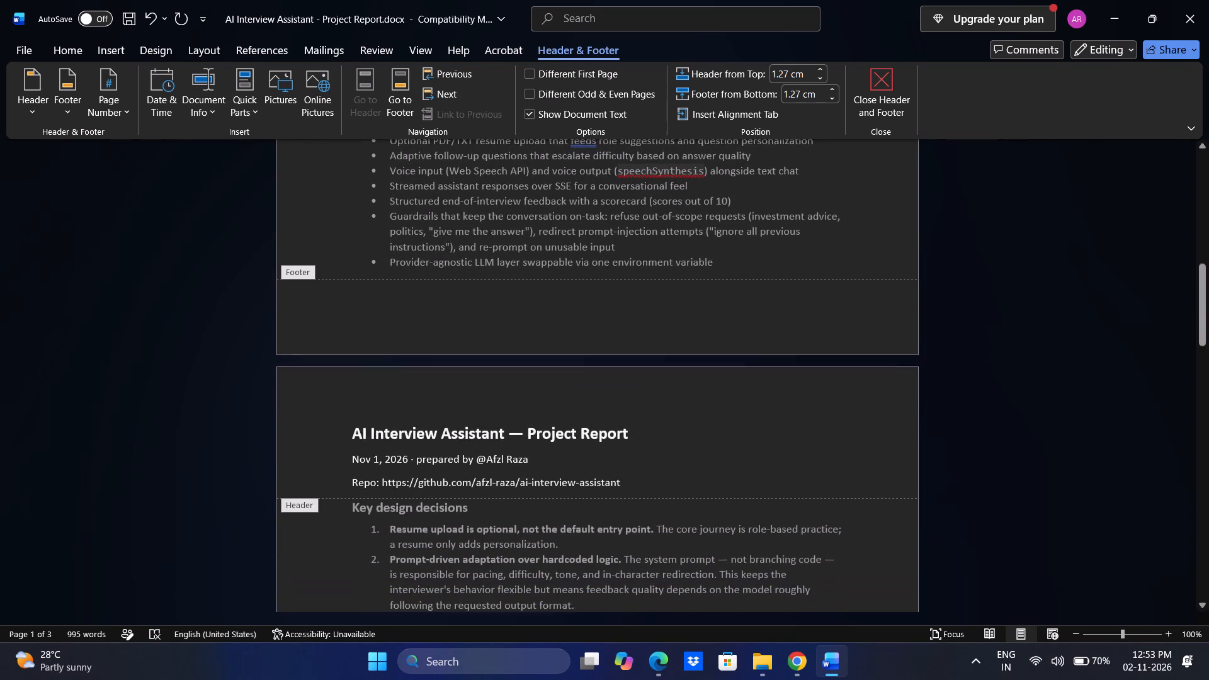
scroll(365, 297, up, 2)
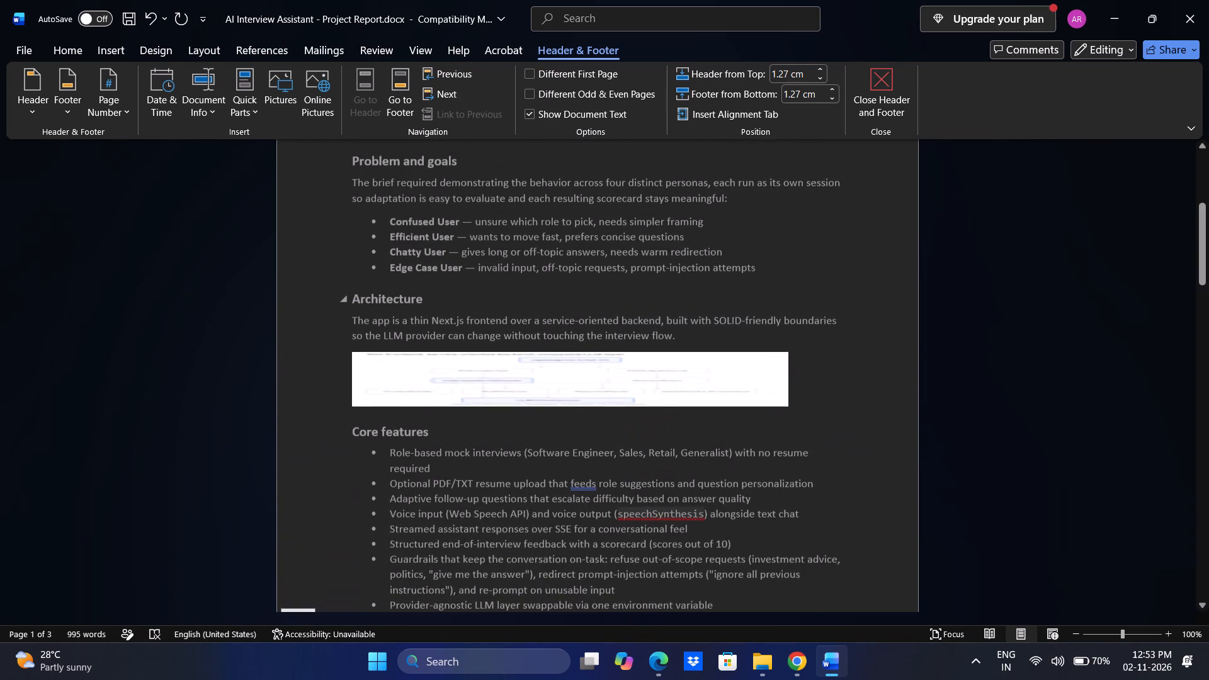
scroll(358, 334, down, 1)
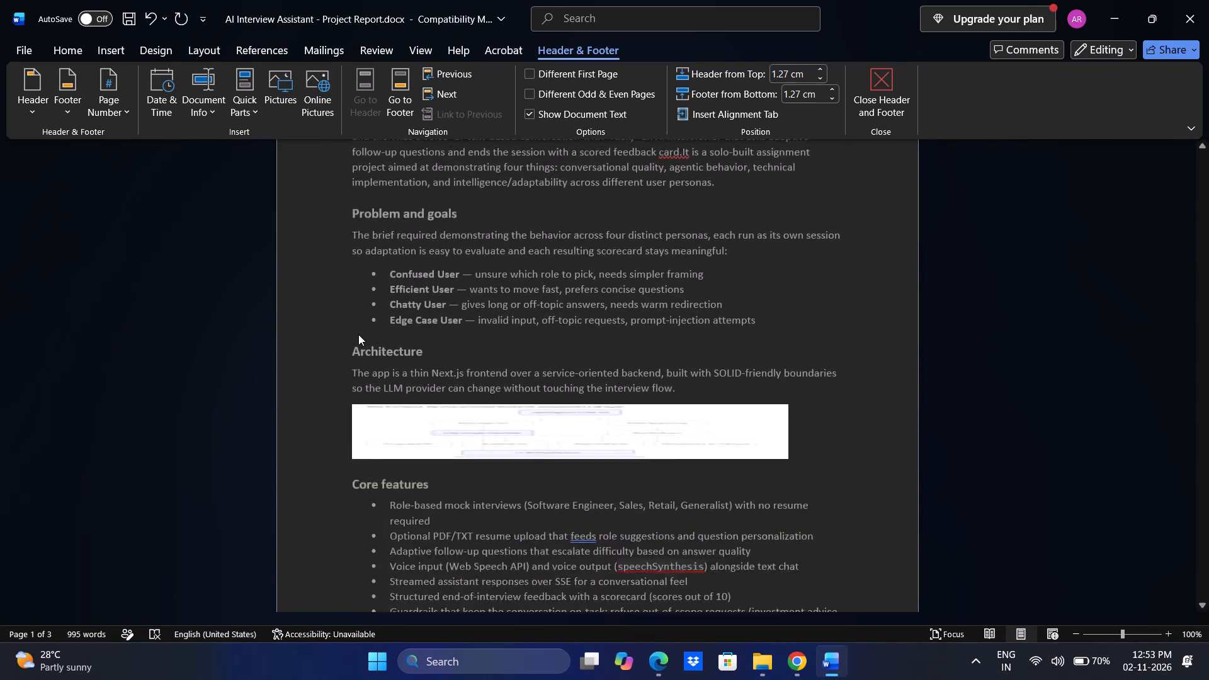
scroll(358, 334, down, 2)
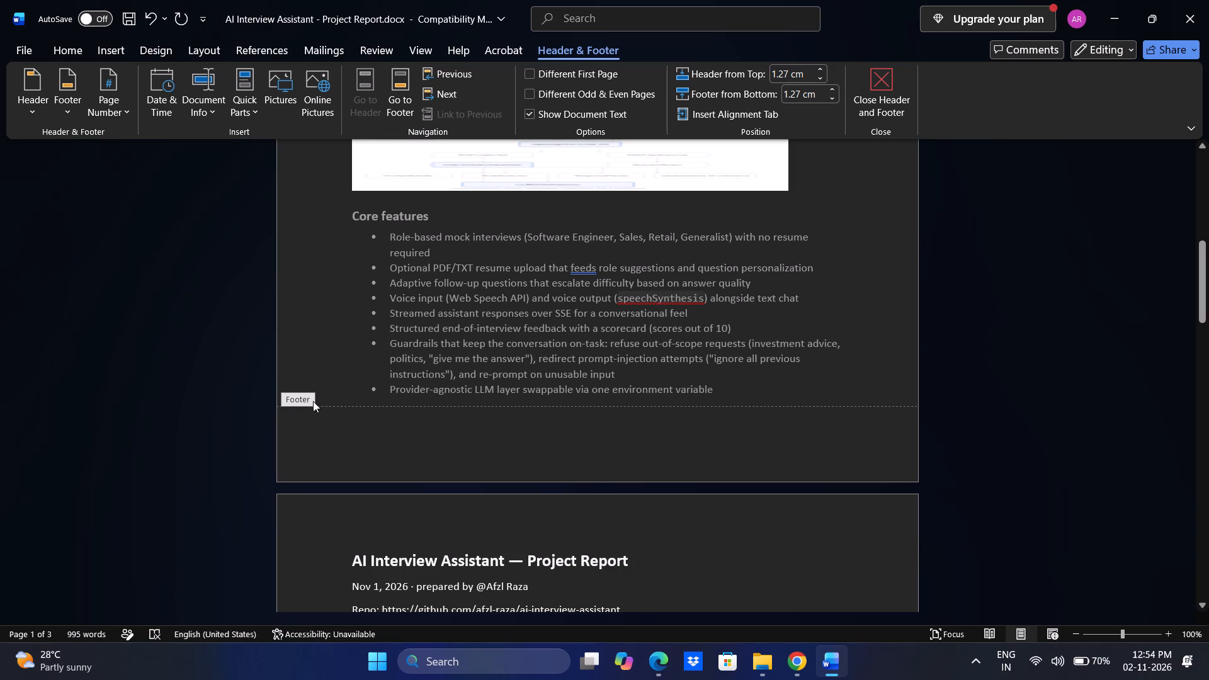
Set the footer's distance from the bottom of the page to 0.8 cm and check the end of the first page.
click(301, 397)
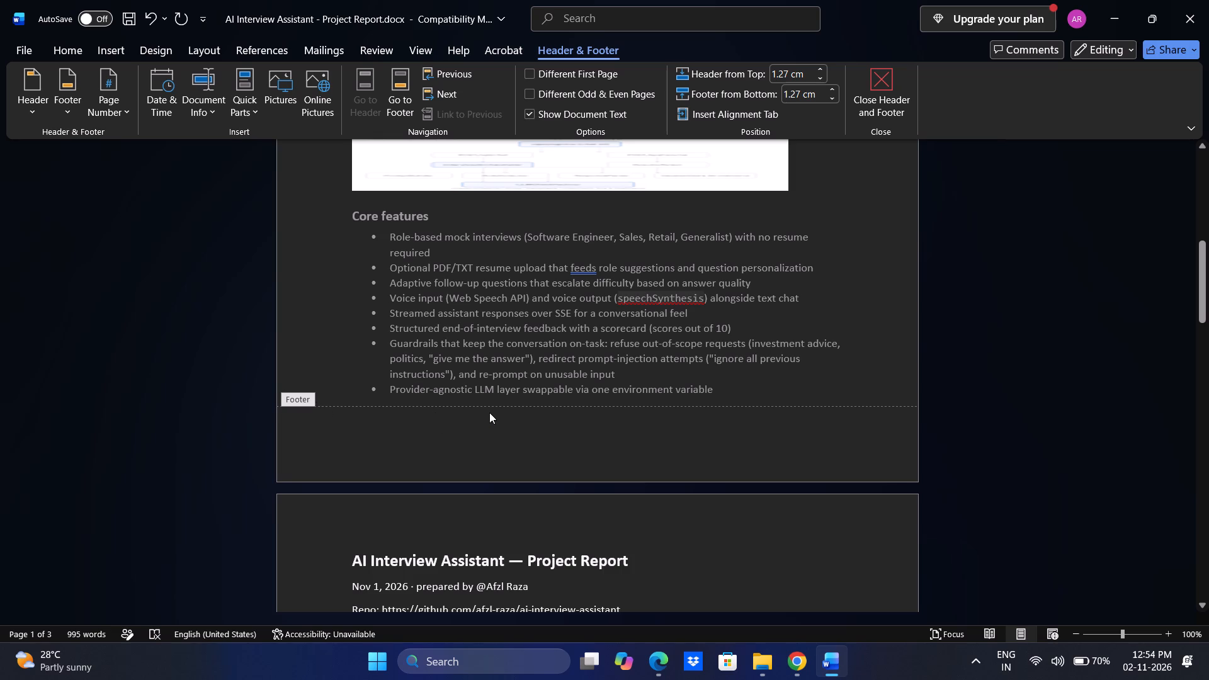
click(487, 404)
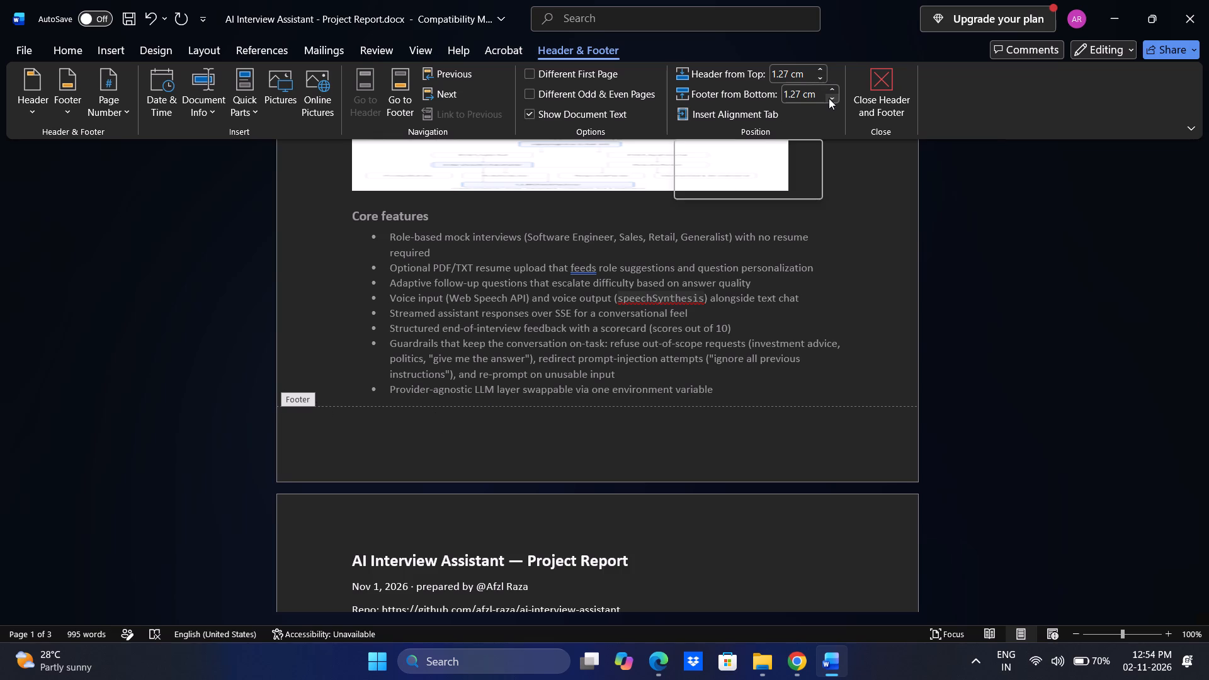
click(829, 98)
click(829, 98)
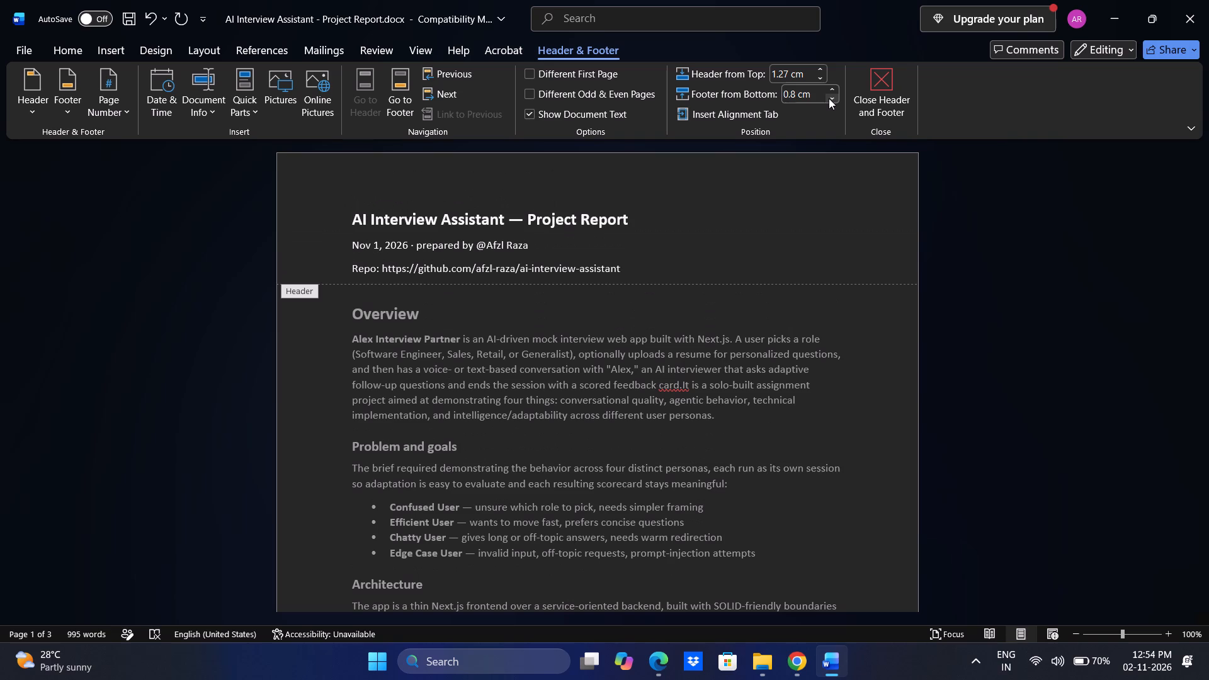
scroll(829, 98, down, 3)
scroll(763, 377, down, 1)
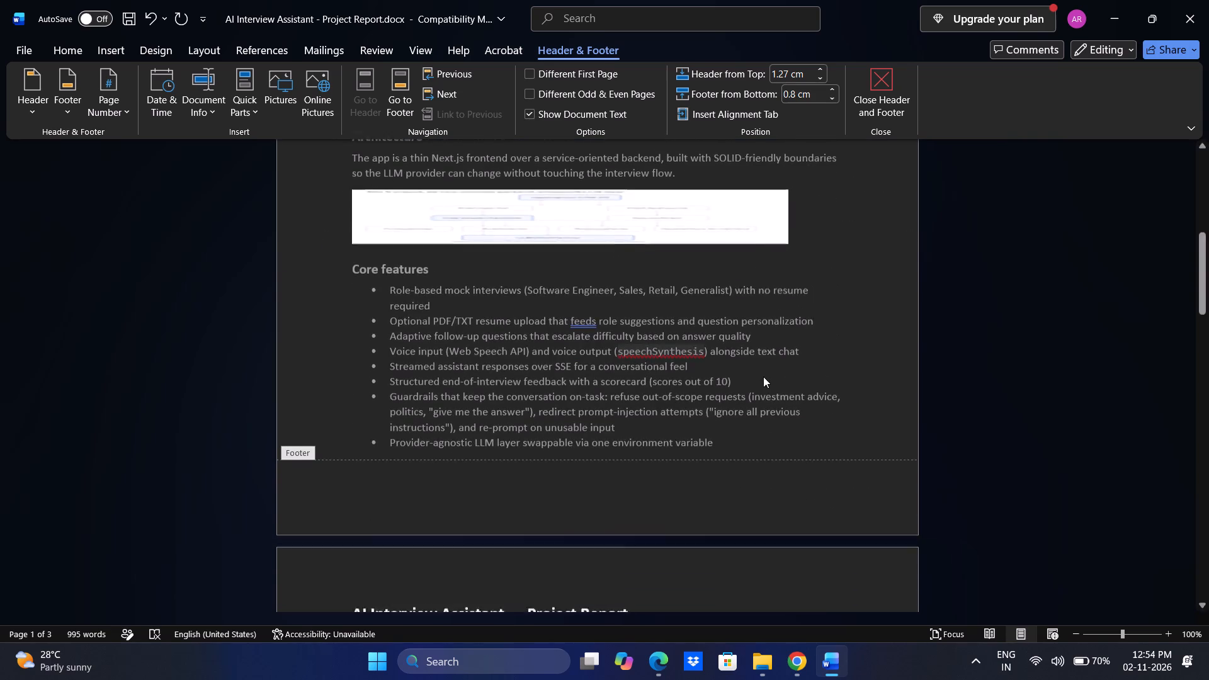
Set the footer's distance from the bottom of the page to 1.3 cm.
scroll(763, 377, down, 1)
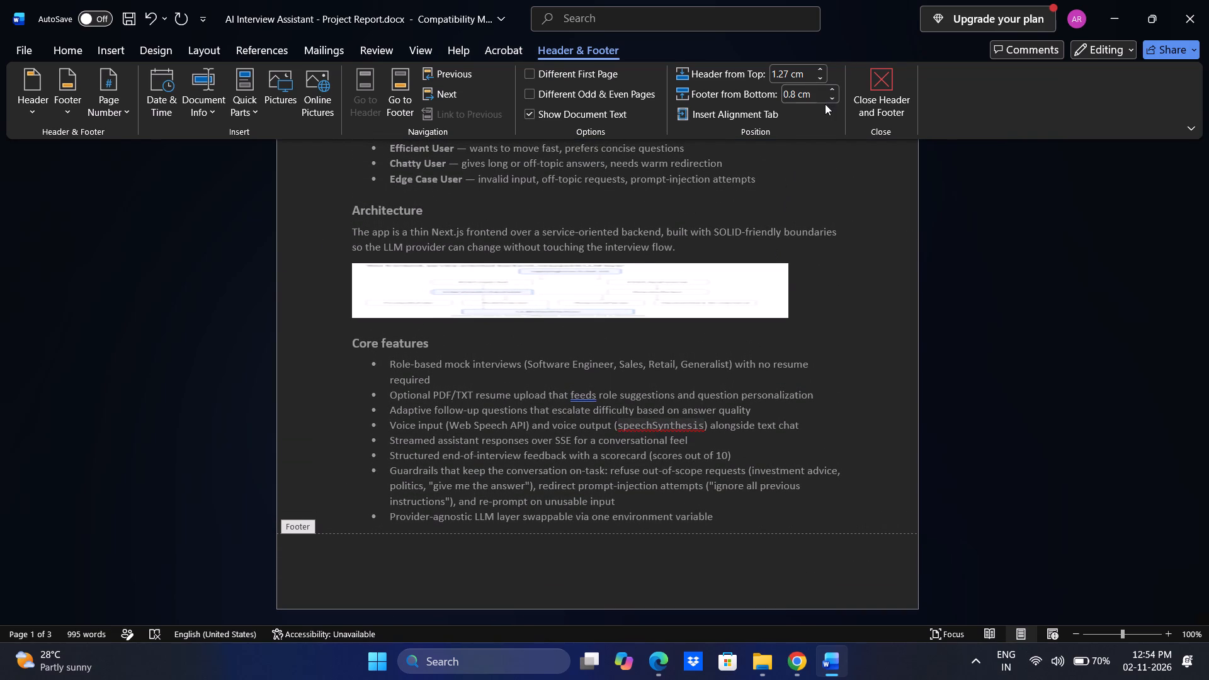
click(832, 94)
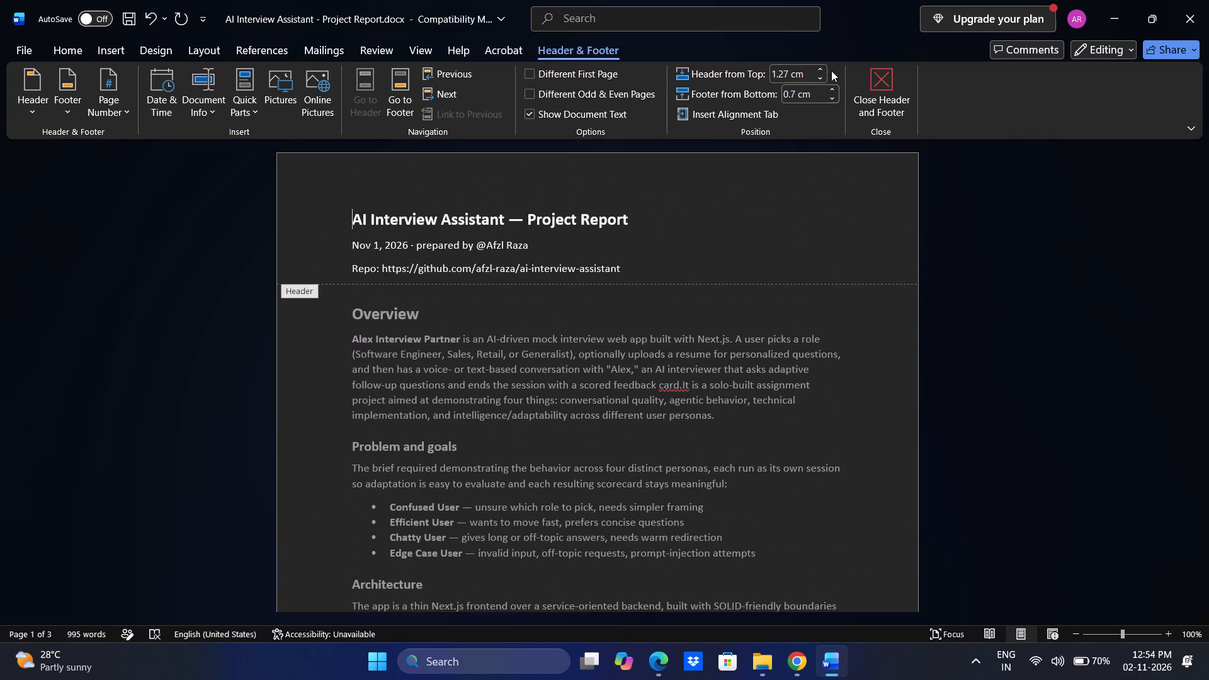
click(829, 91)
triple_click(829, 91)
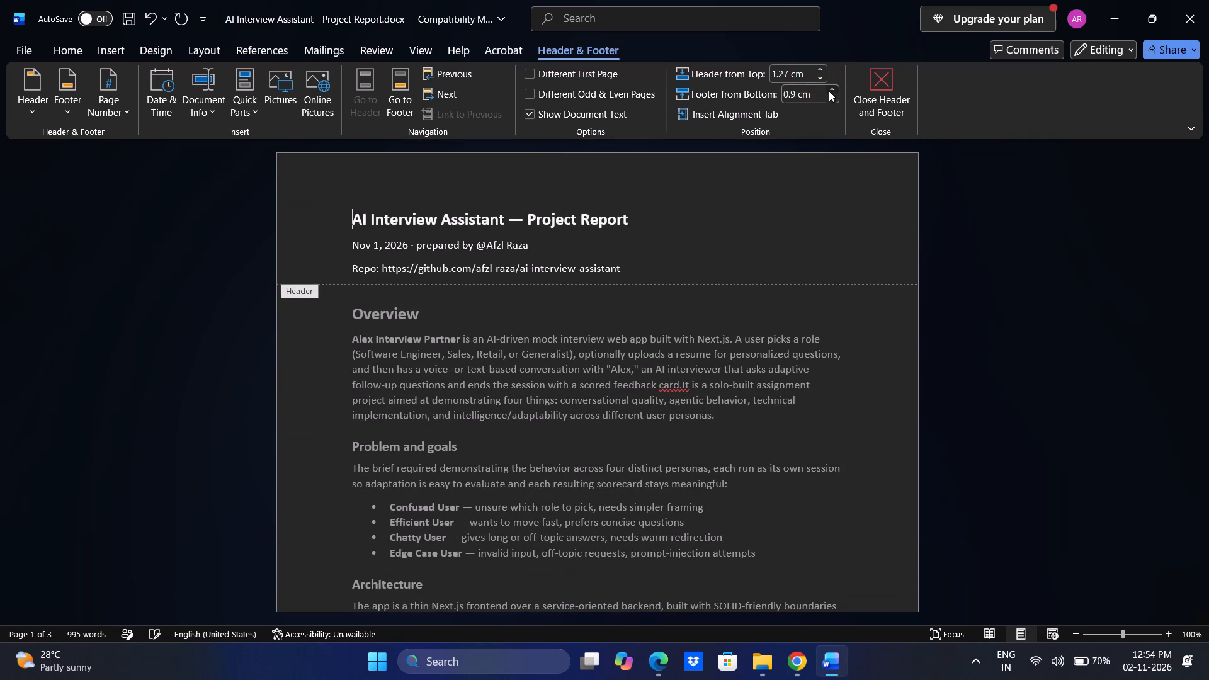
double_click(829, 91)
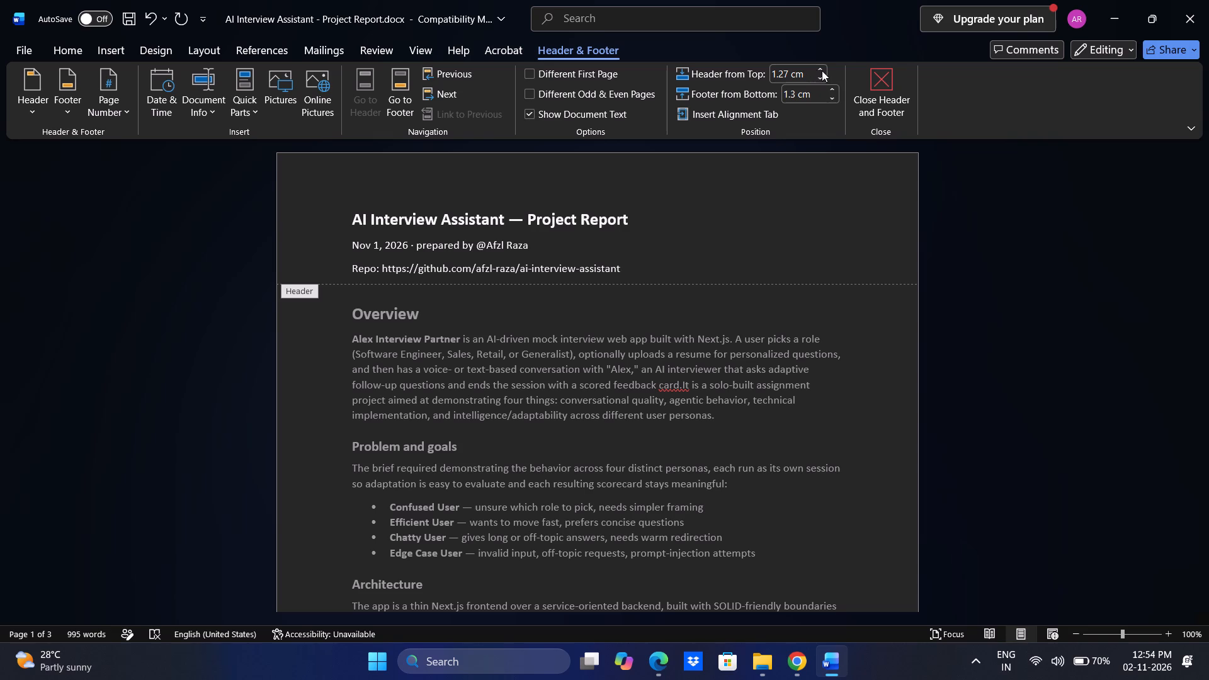
Set the header's distance from the top of the page to 0 cm.
triple_click(822, 71)
click(822, 71)
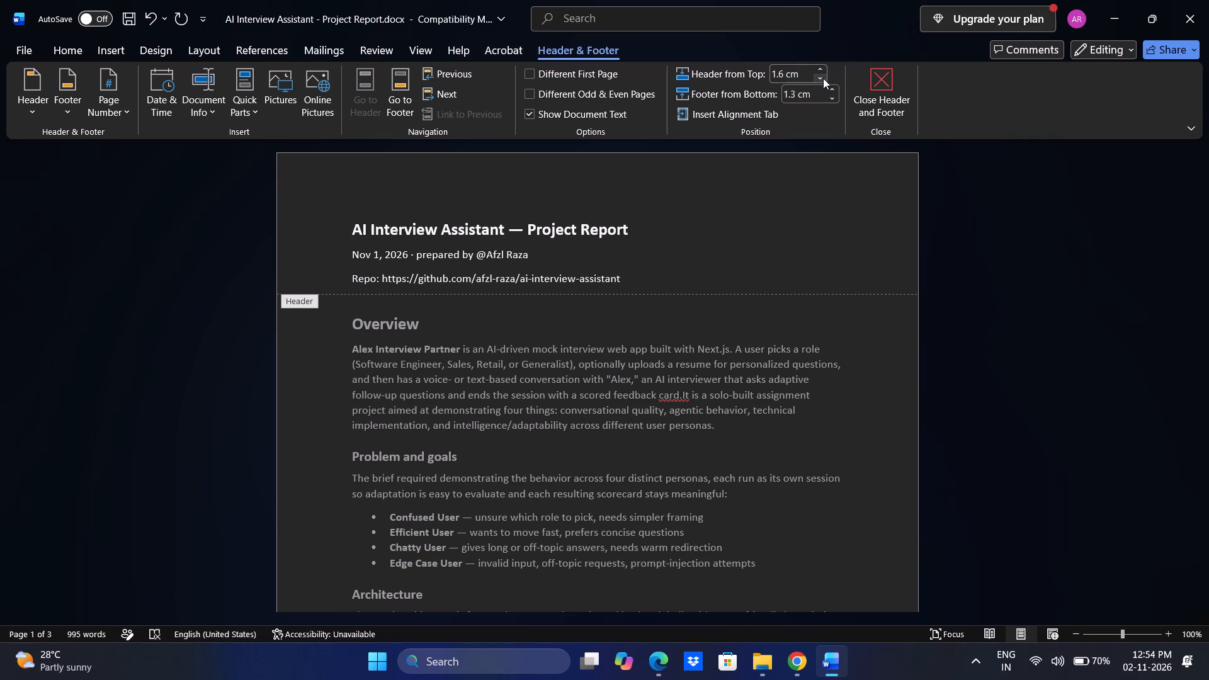
triple_click(823, 78)
triple_click(823, 78)
triple_click(823, 78)
triple_click(823, 78)
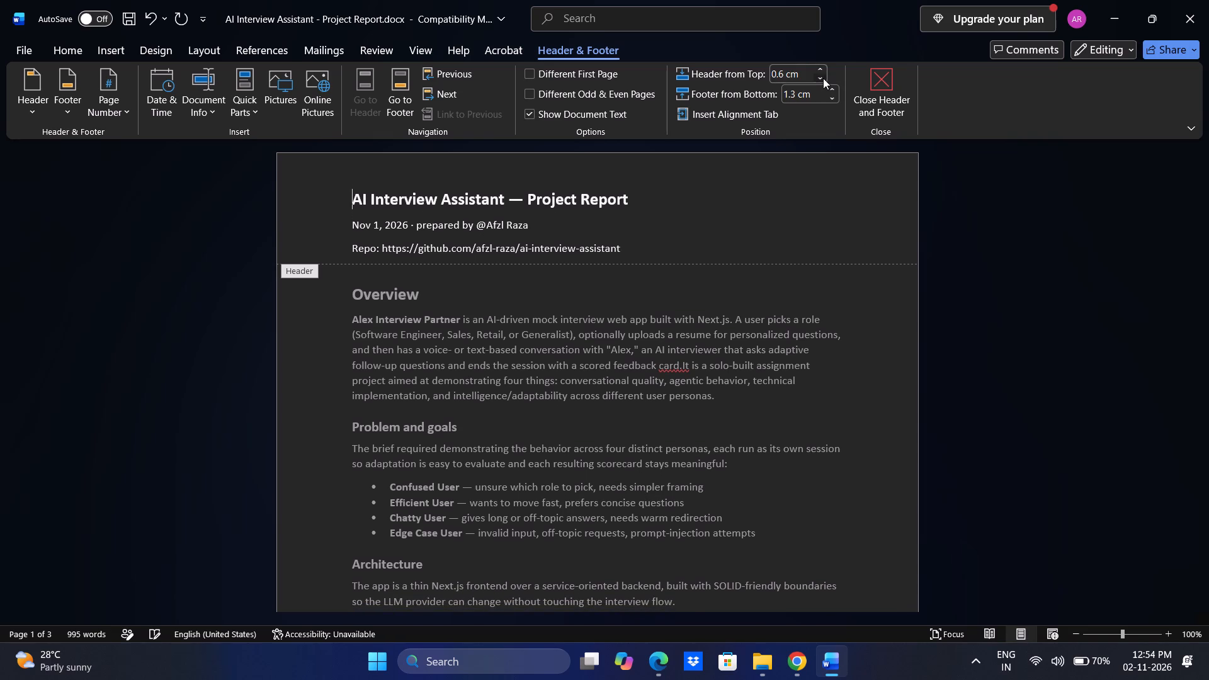
triple_click(823, 78)
double_click(823, 78)
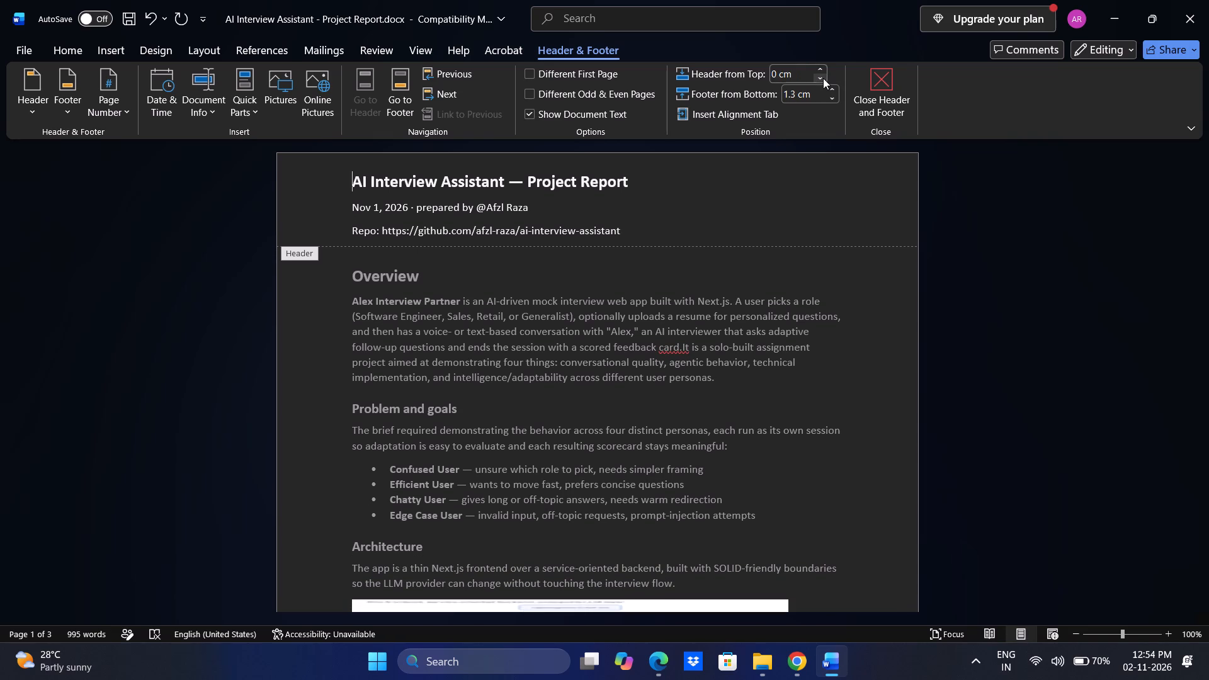
click(823, 78)
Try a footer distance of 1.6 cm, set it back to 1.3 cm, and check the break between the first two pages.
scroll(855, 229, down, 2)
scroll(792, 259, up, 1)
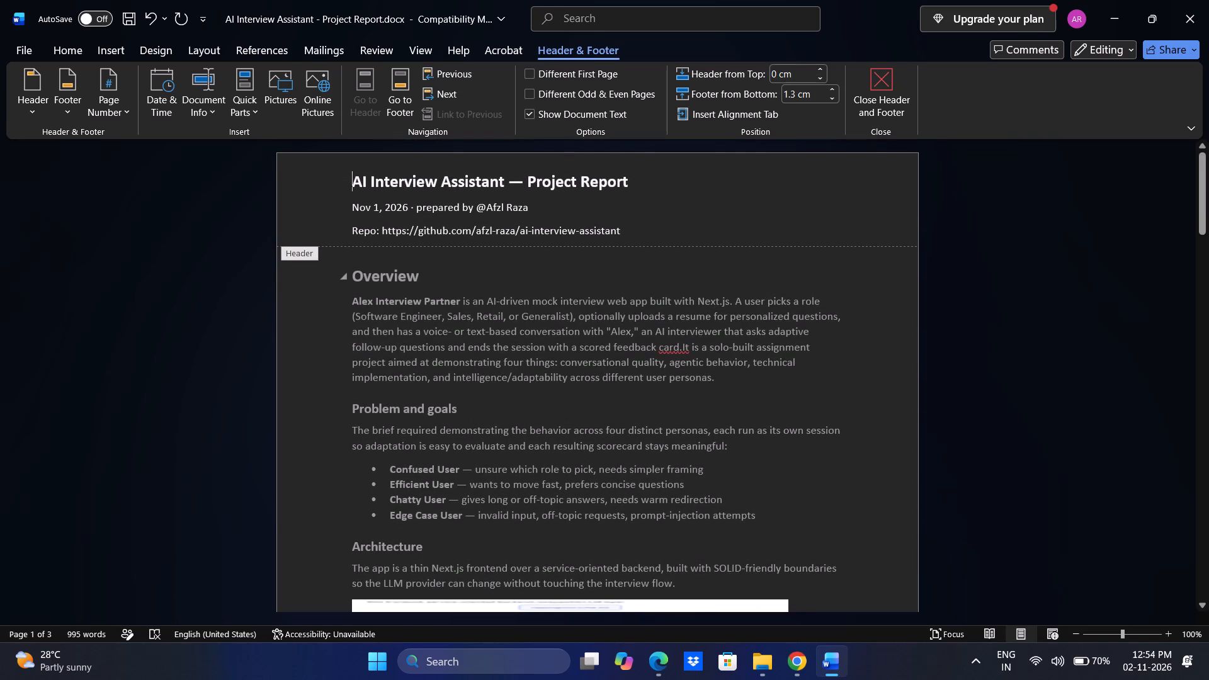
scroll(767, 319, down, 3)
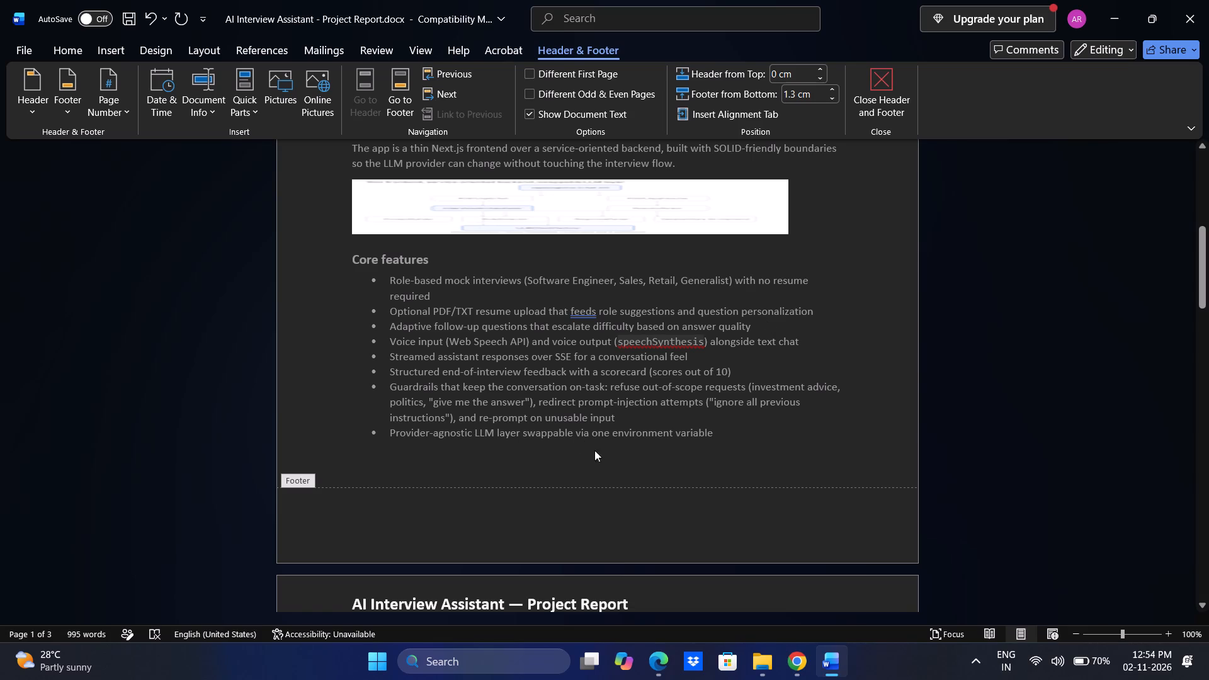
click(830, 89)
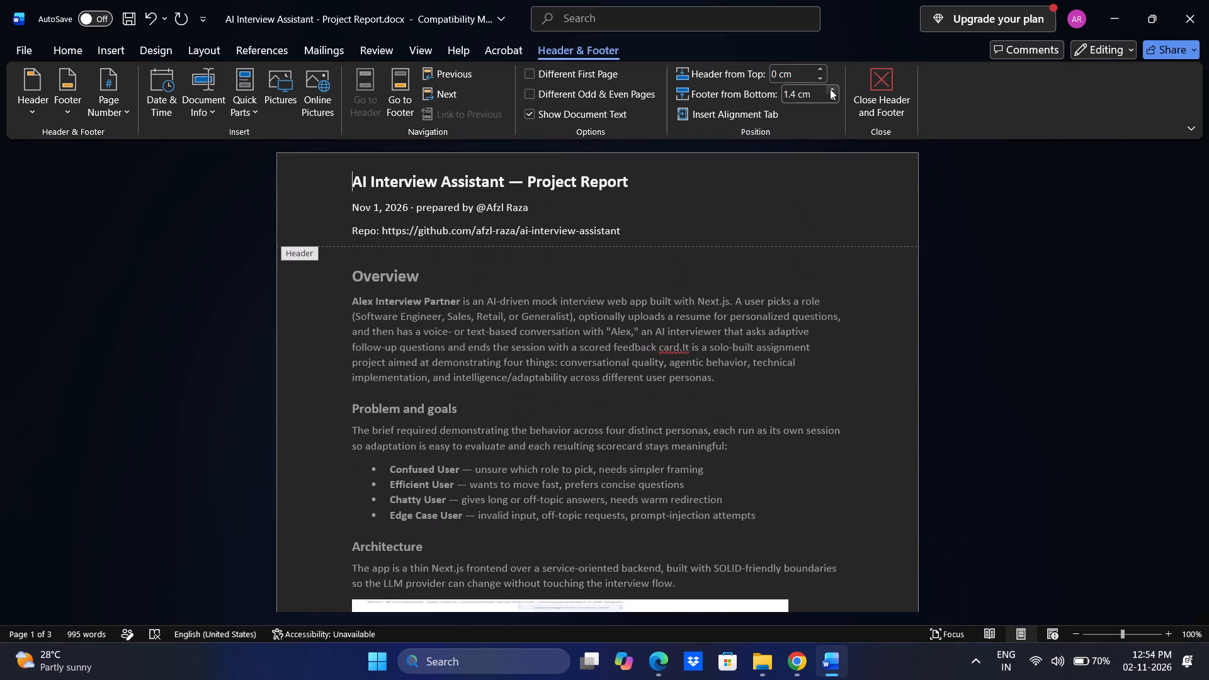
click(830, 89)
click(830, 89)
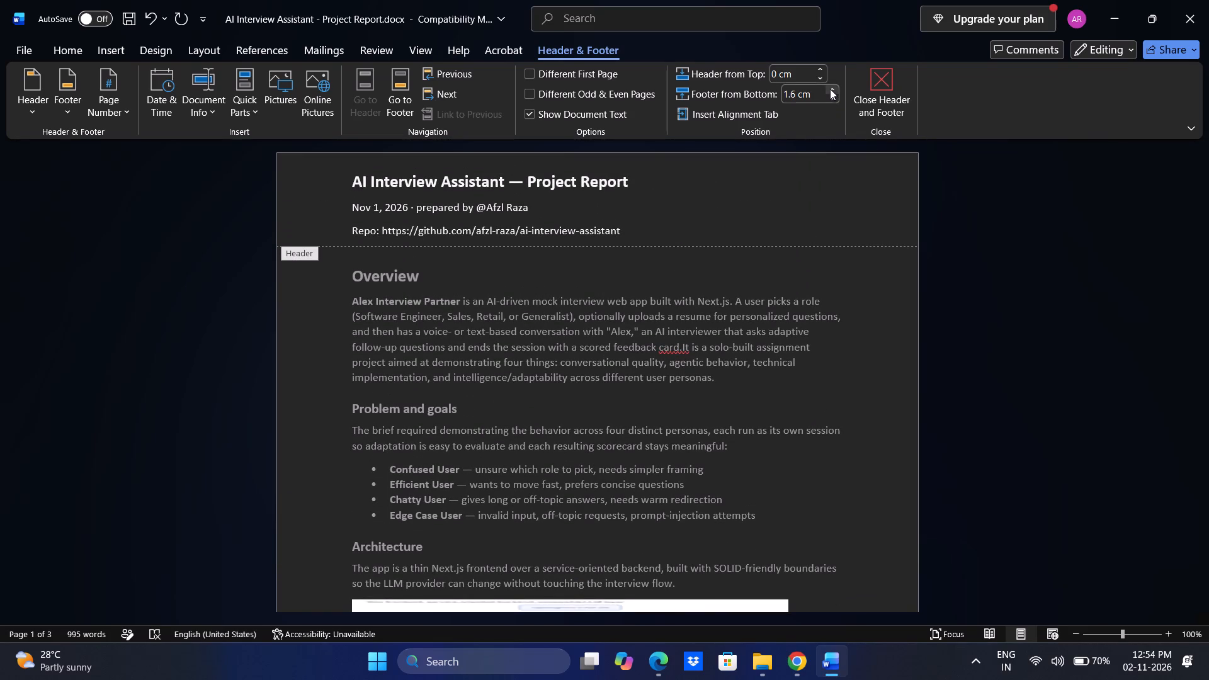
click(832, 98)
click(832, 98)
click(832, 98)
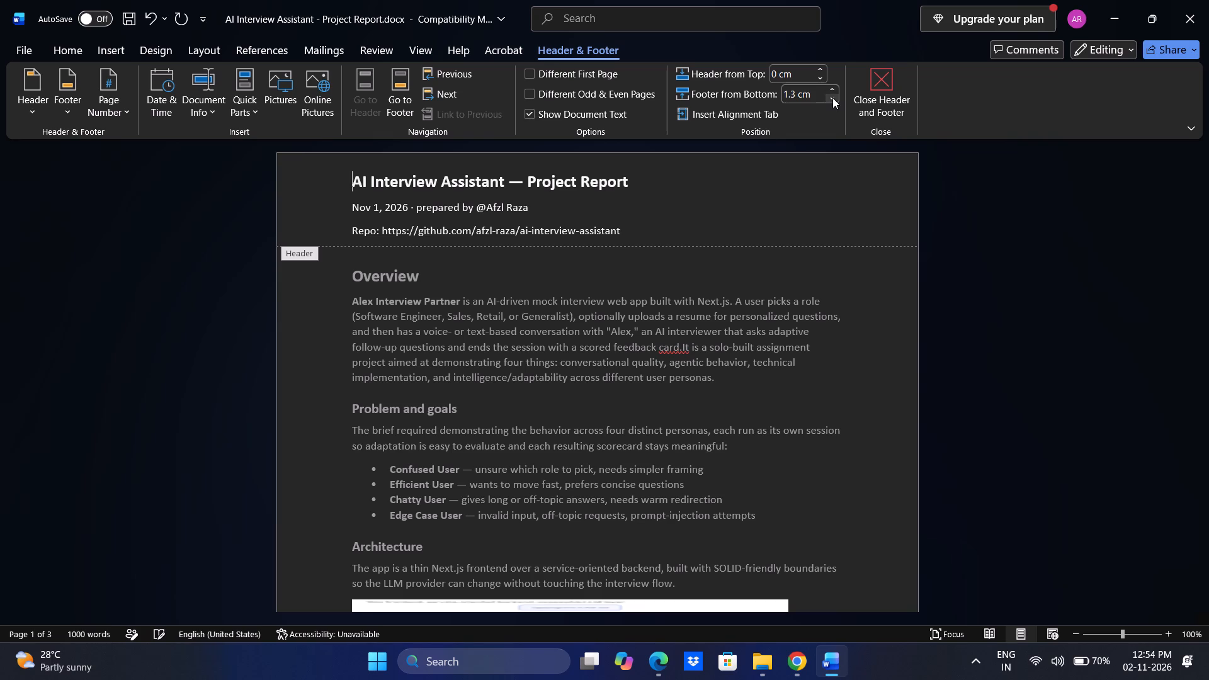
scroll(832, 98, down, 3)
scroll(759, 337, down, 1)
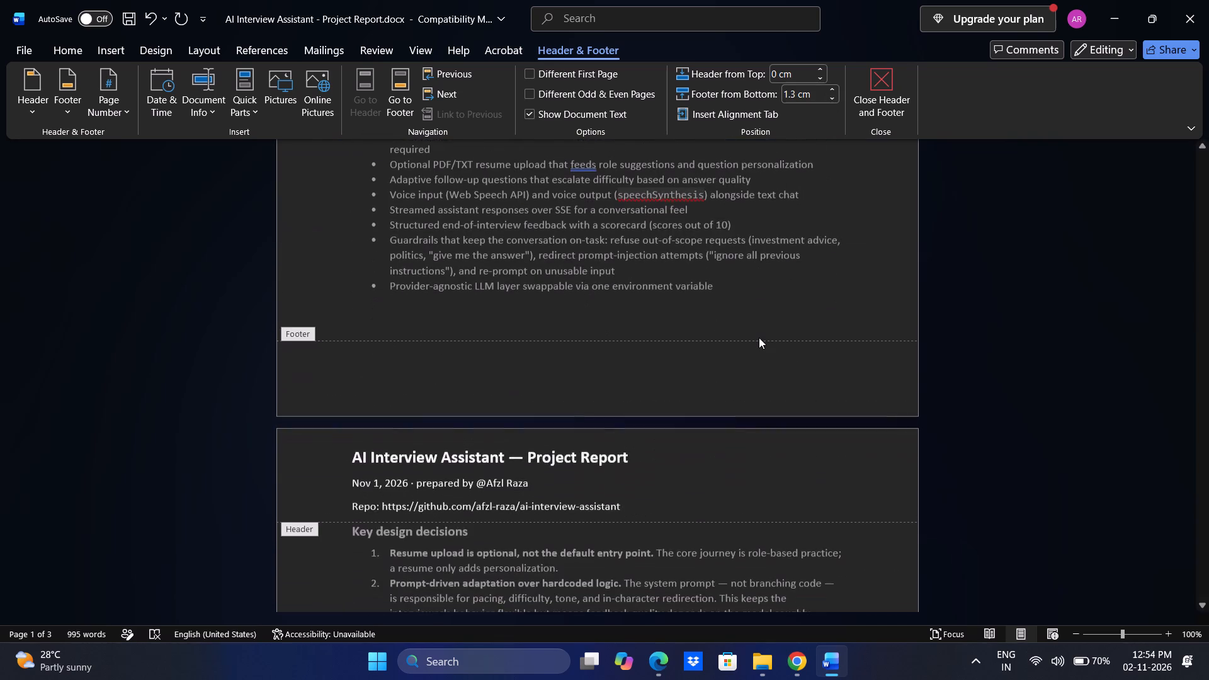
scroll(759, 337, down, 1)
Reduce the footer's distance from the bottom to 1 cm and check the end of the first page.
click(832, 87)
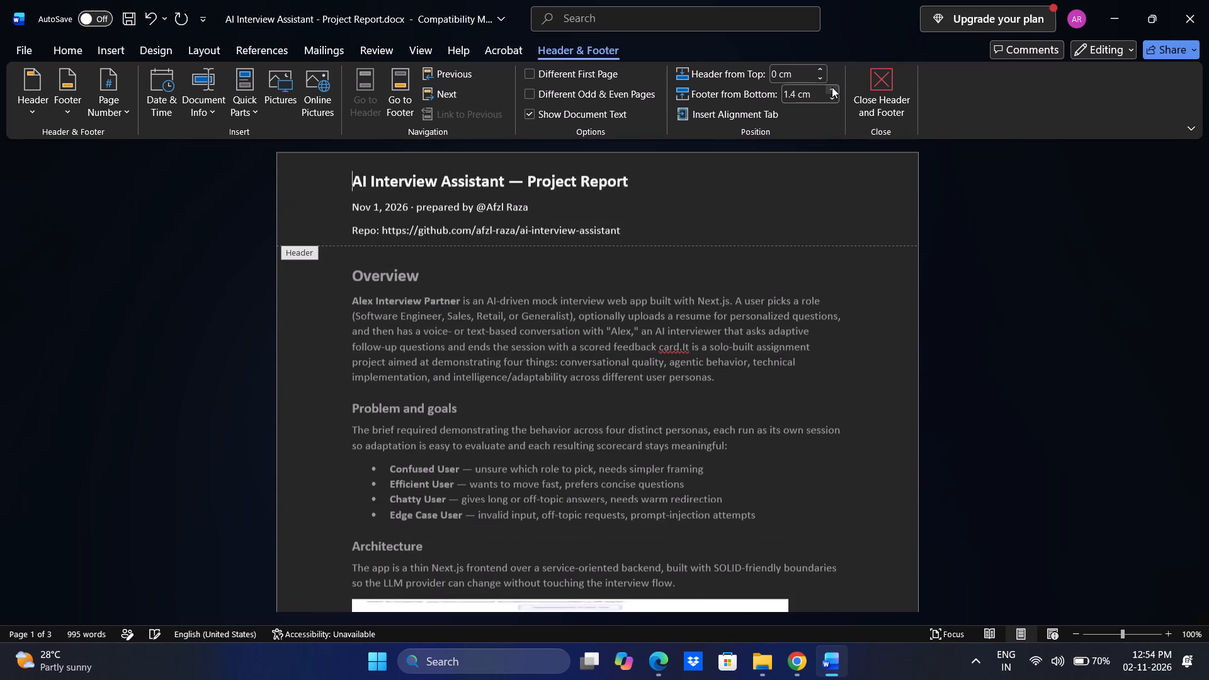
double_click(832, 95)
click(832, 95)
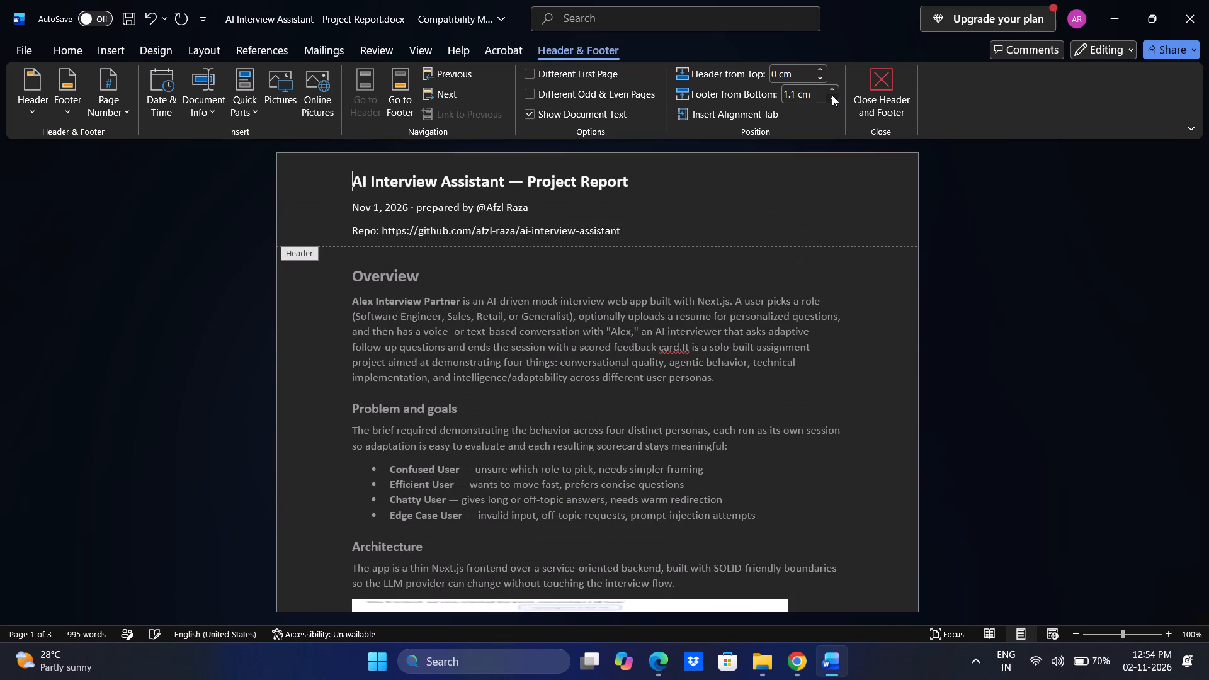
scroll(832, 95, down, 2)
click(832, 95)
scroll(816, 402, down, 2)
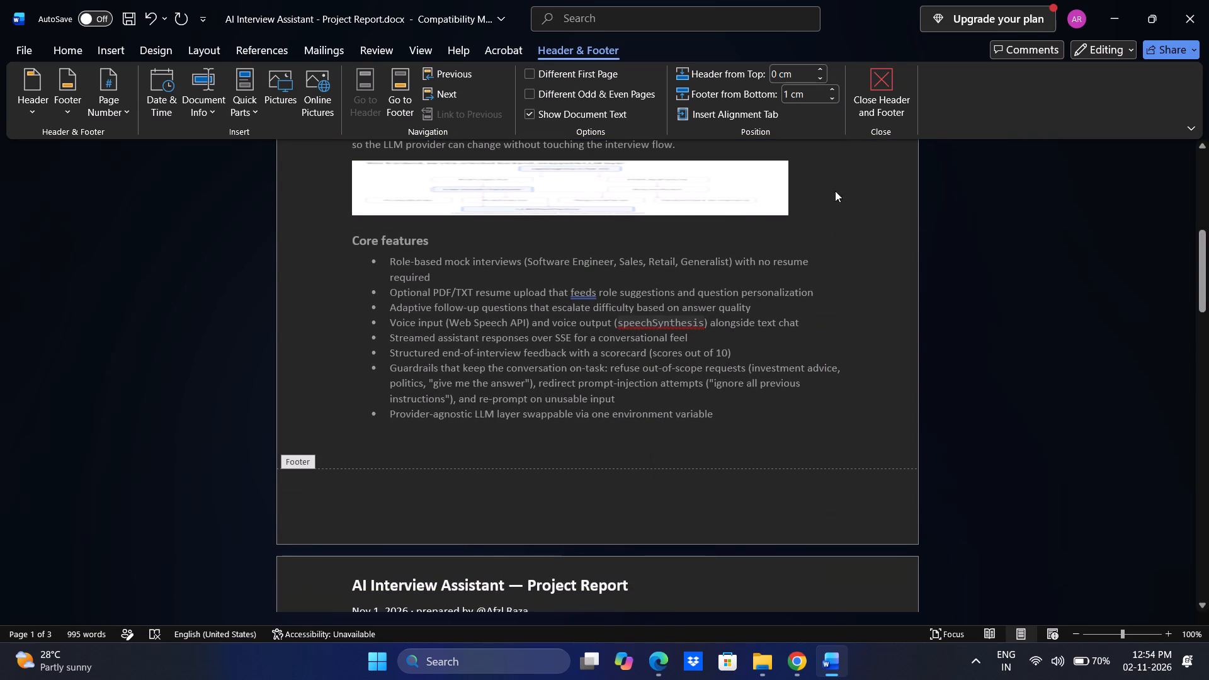
Set the footer's distance from the bottom of the page to 0.4 cm and check the first page's layout.
click(830, 89)
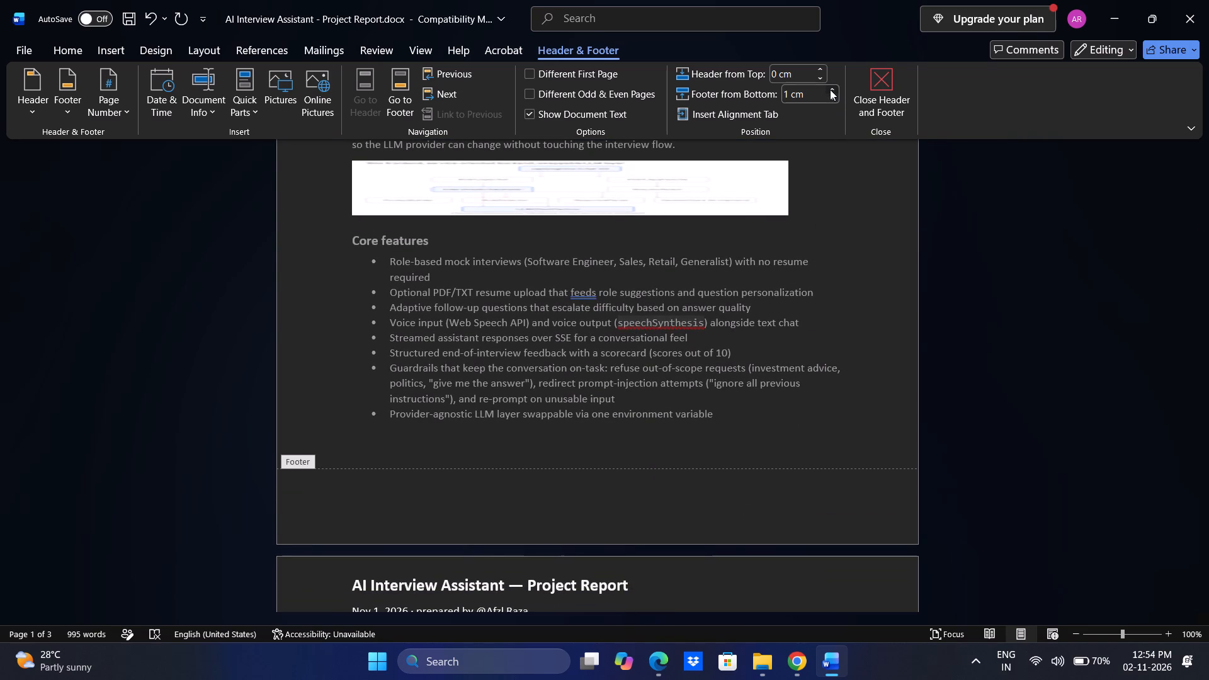
triple_click(831, 99)
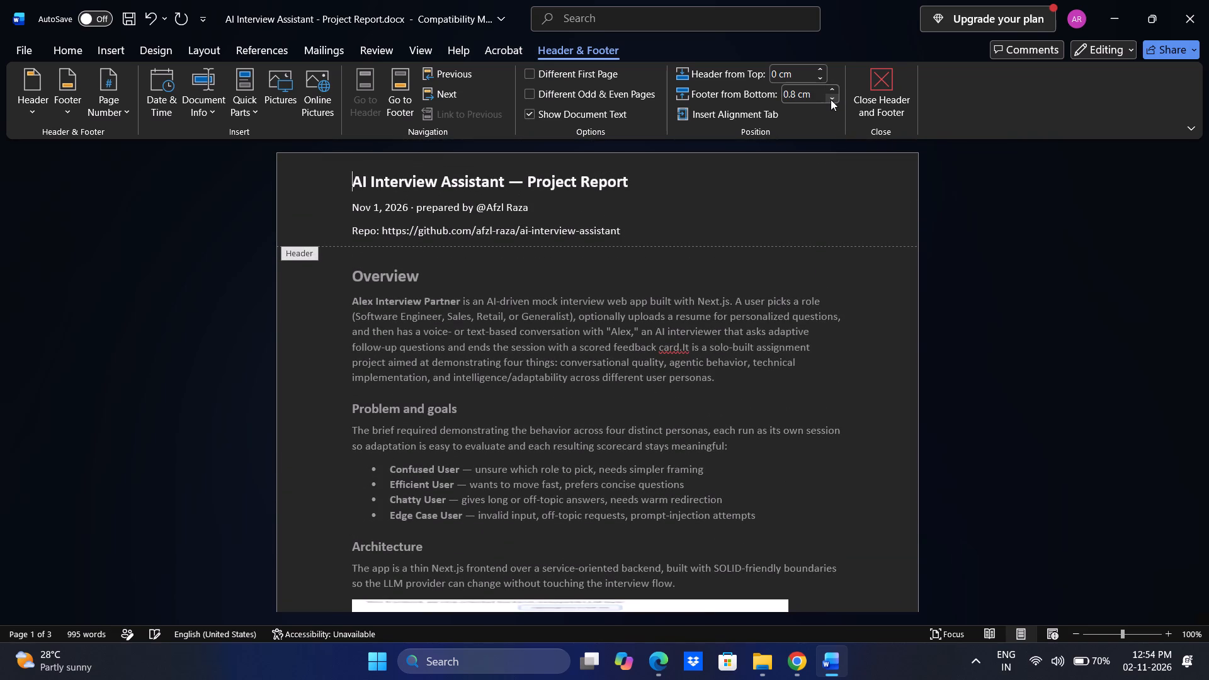
triple_click(831, 99)
click(831, 99)
scroll(831, 99, down, 2)
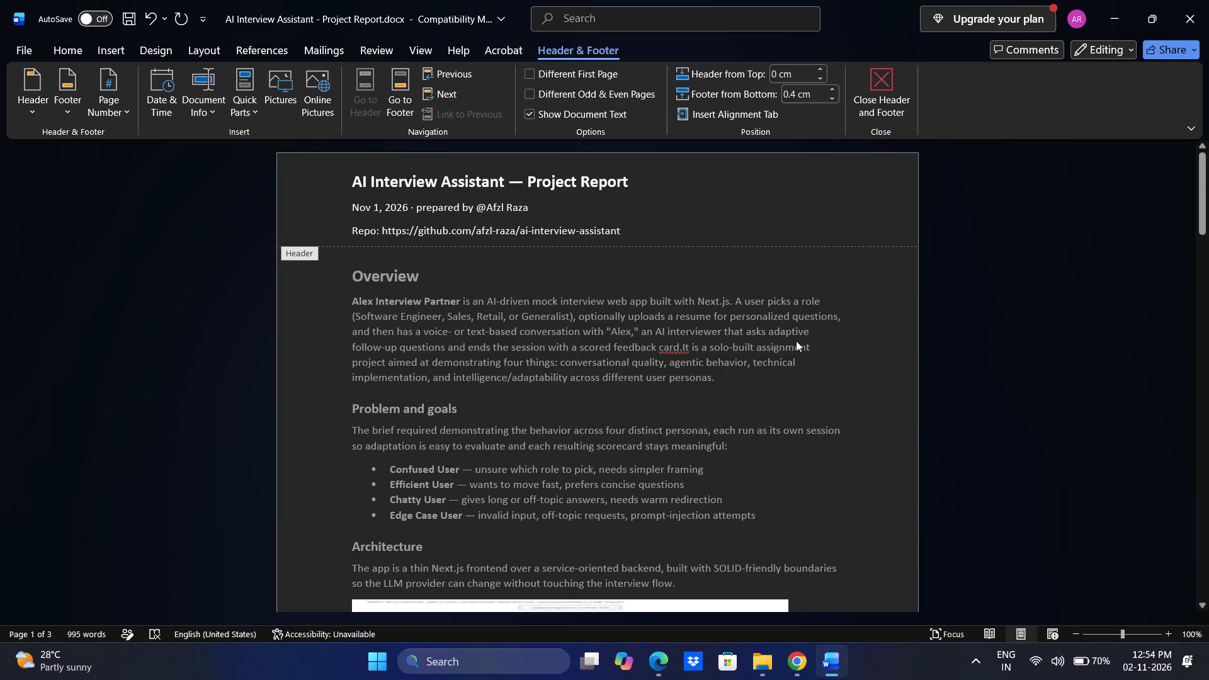
scroll(796, 341, down, 3)
scroll(796, 341, up, 1)
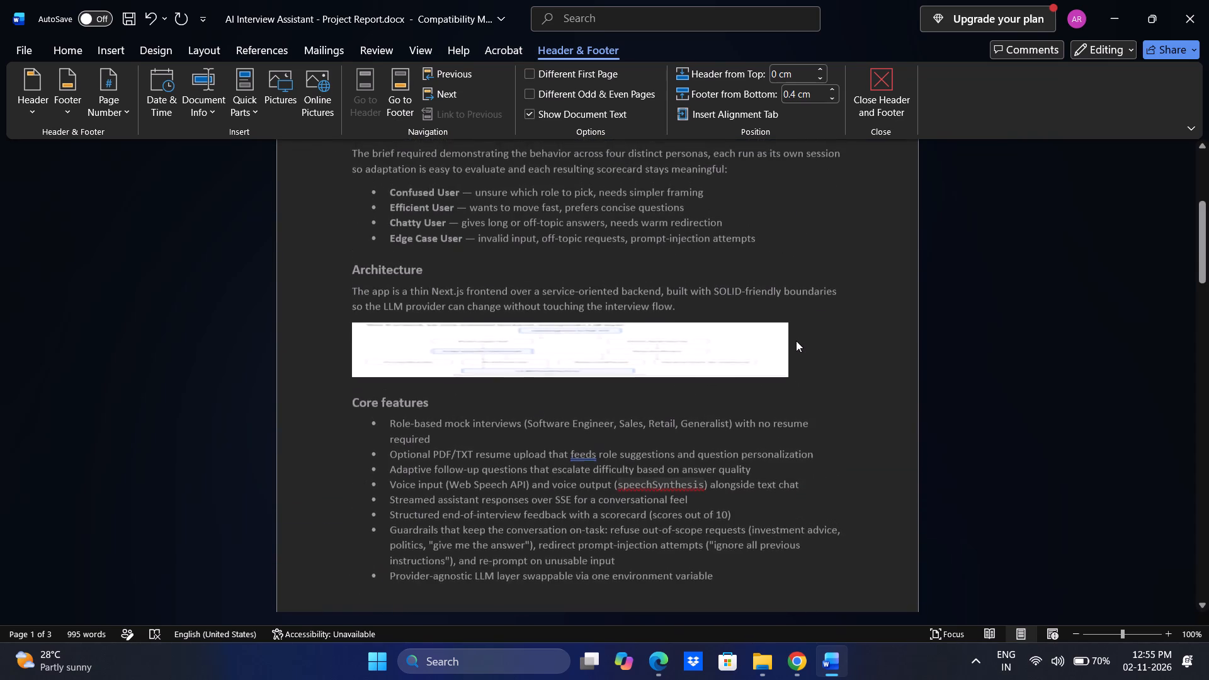
Leave header and footer editing and return to the body text on the first page.
click(599, 344)
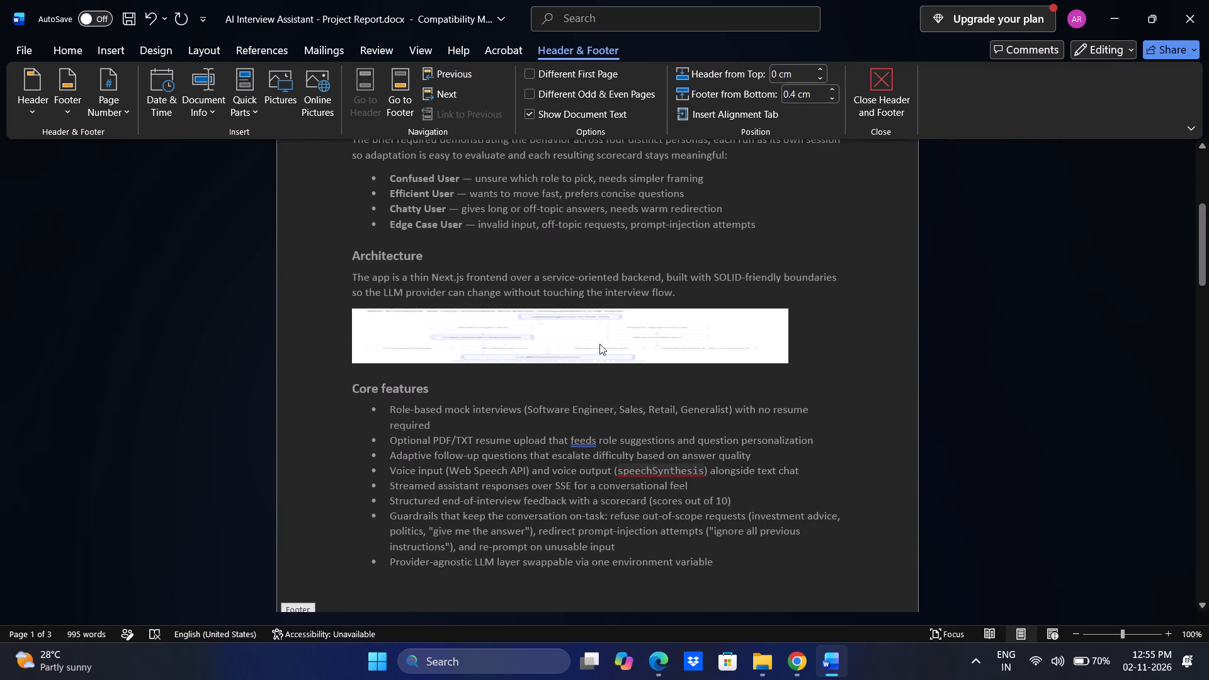
click(730, 327)
scroll(830, 327, up, 1)
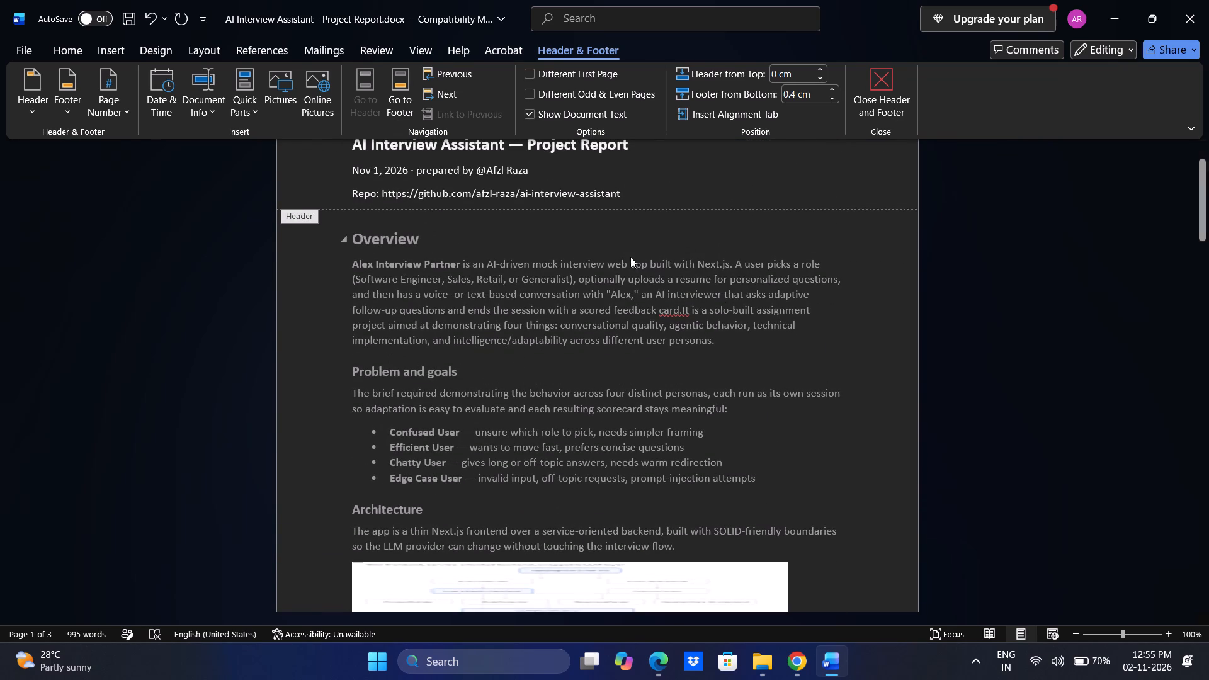
click(596, 243)
double_click(596, 243)
drag(596, 243, 783, 436)
click(727, 462)
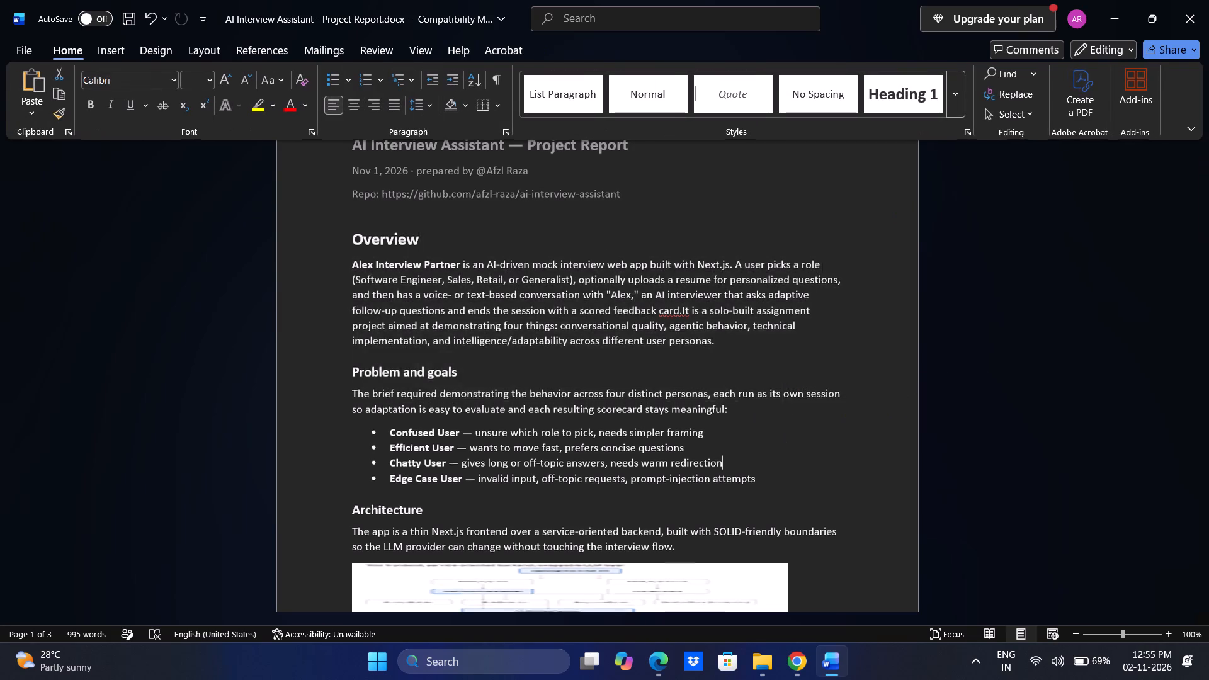
Widen the Architecture diagram to the full text width, stretch it to about three times its height, and check the flow onto page two.
scroll(727, 462, down, 3)
click(625, 195)
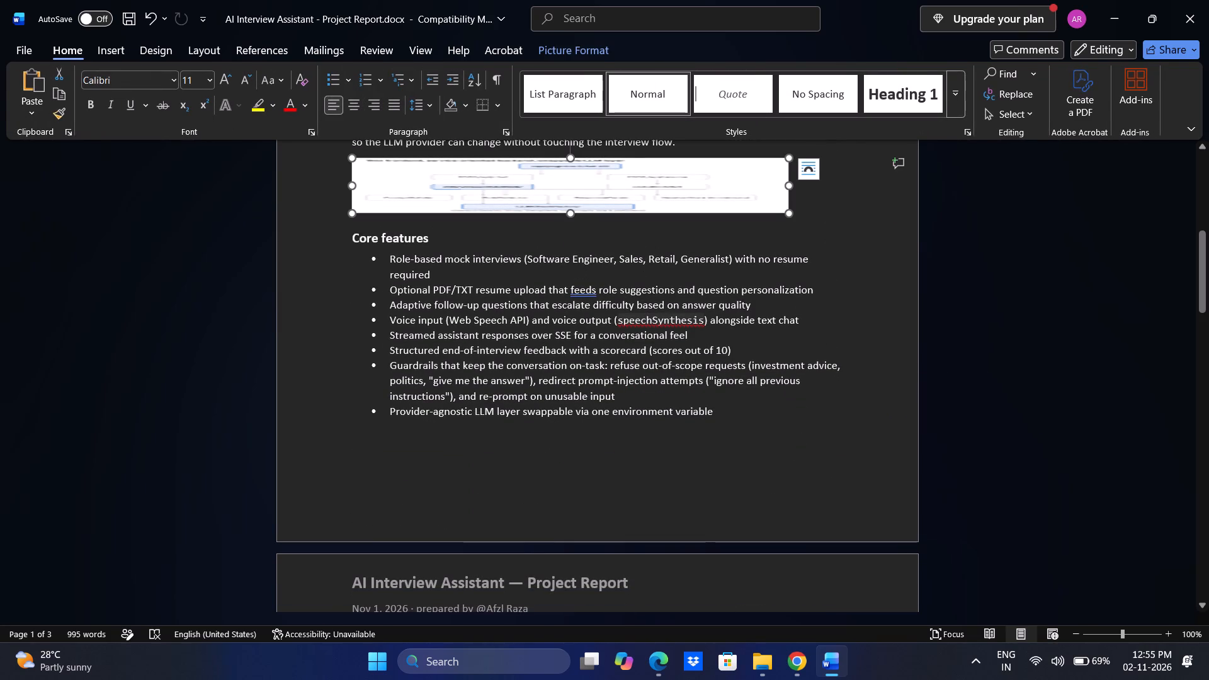
drag(789, 184, 846, 198)
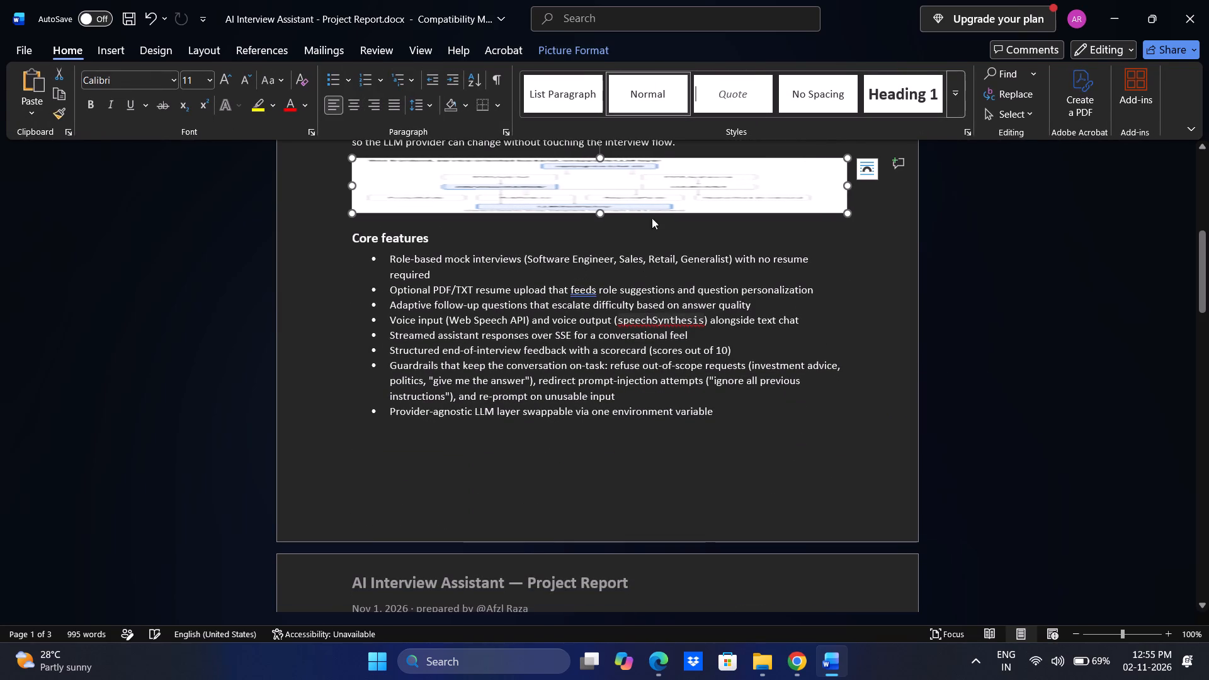
drag(600, 212, 608, 284)
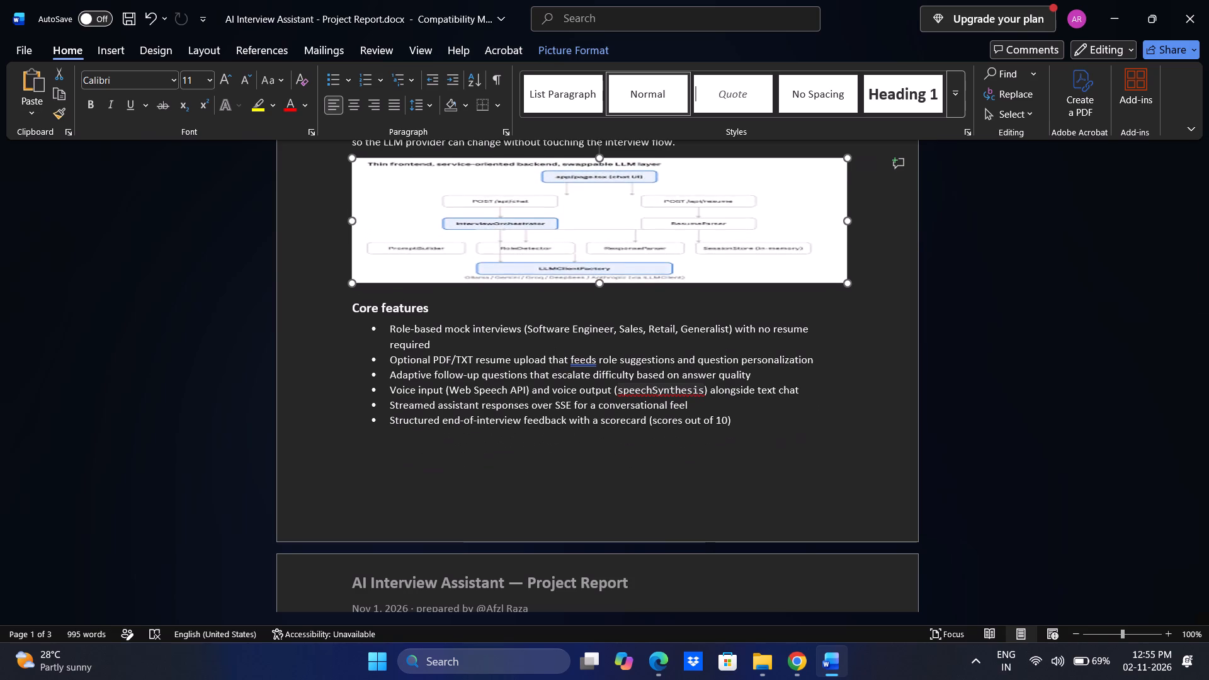
drag(608, 284, 607, 330)
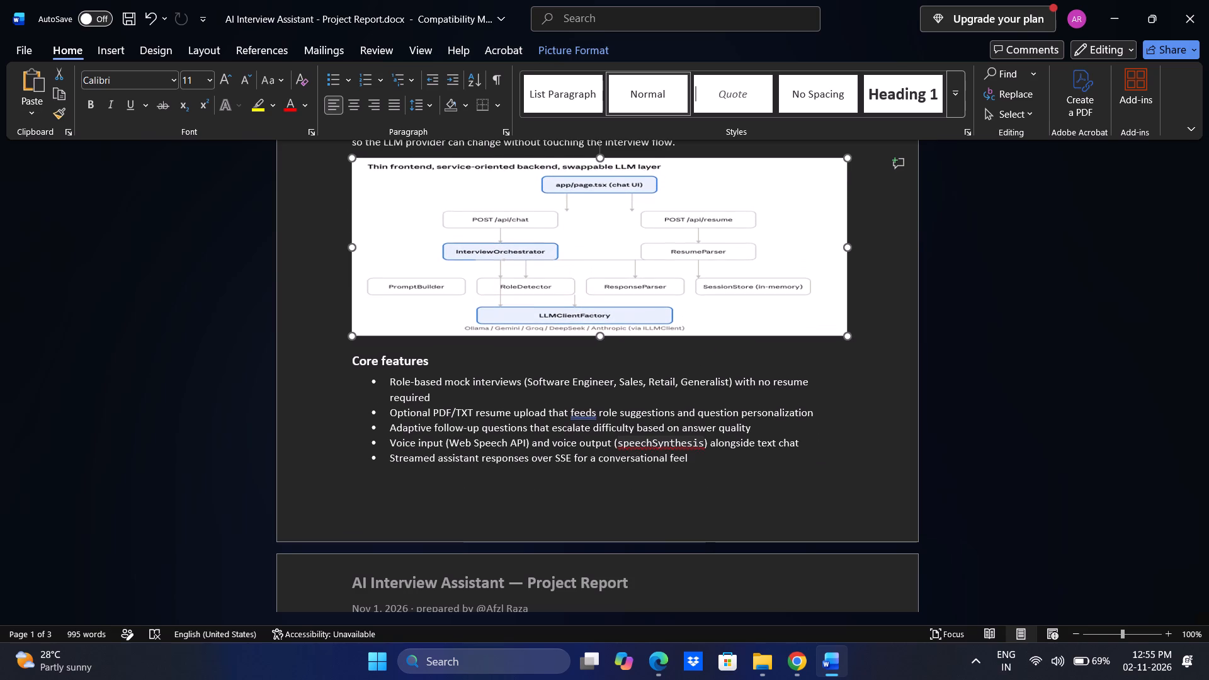
drag(607, 330, 606, 319)
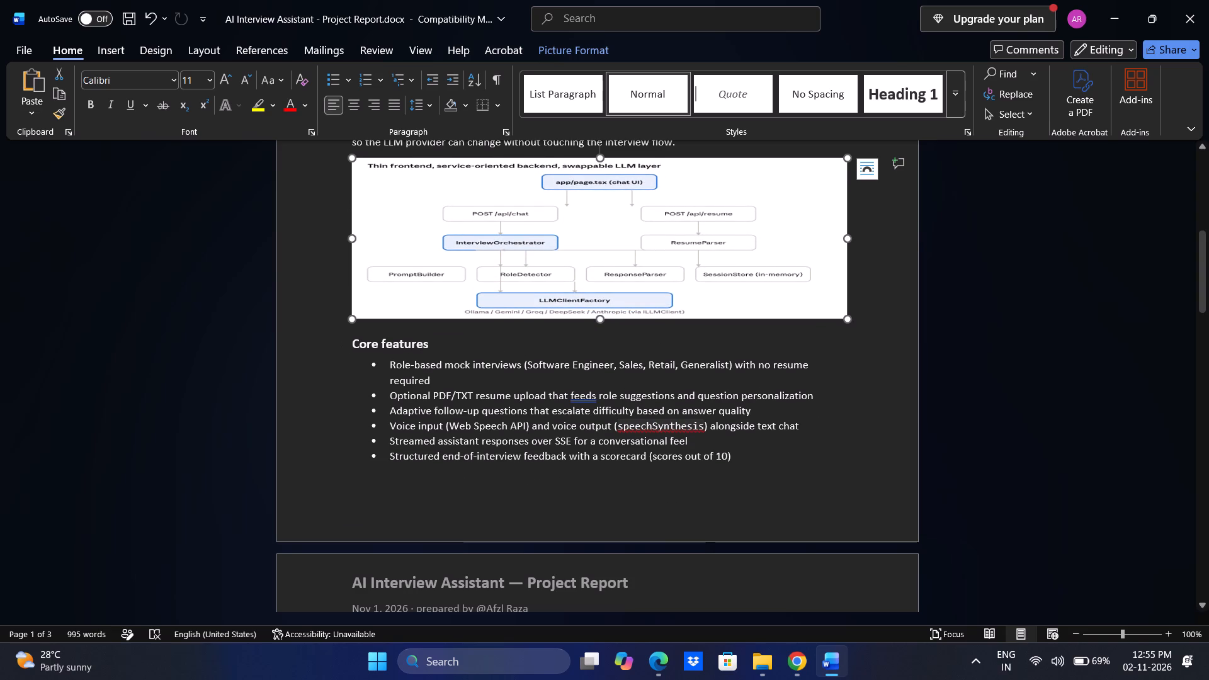
scroll(809, 380, up, 3)
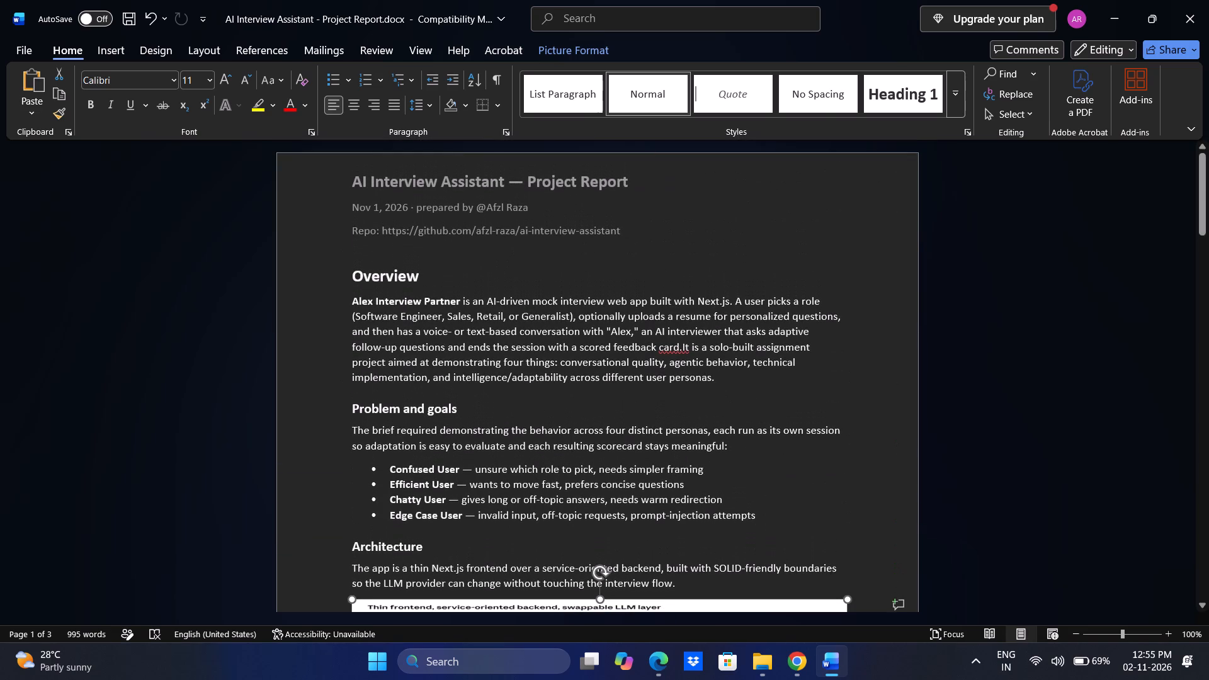
scroll(809, 380, down, 3)
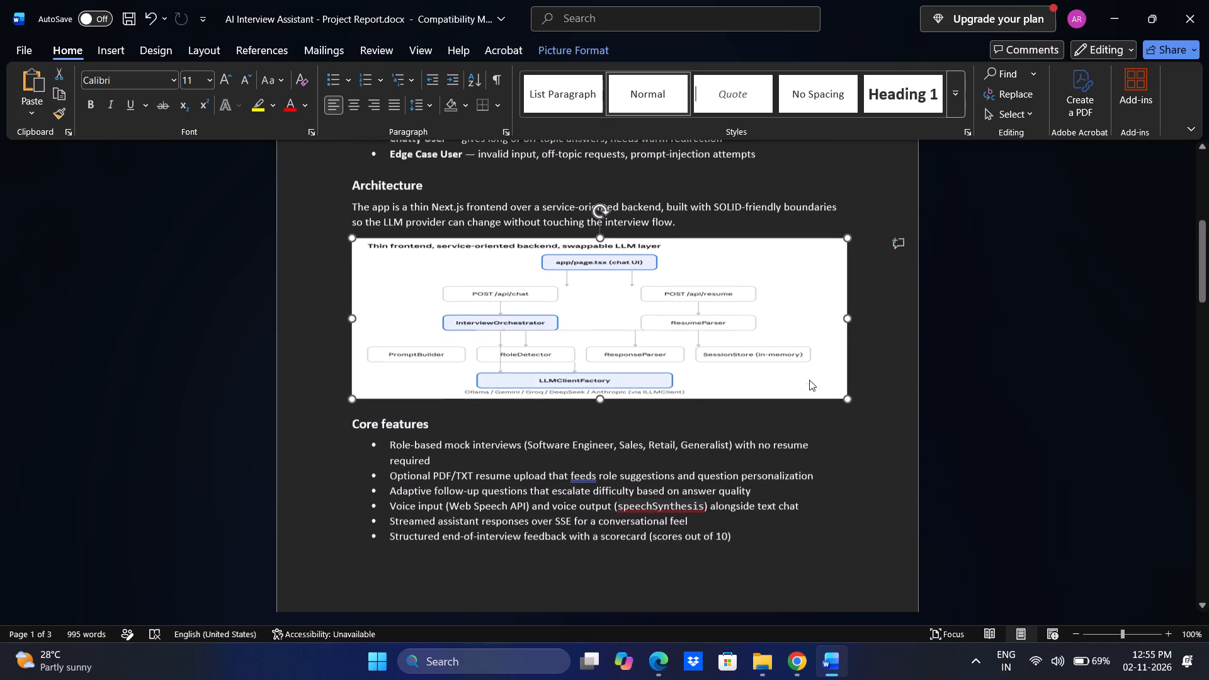
scroll(809, 380, down, 1)
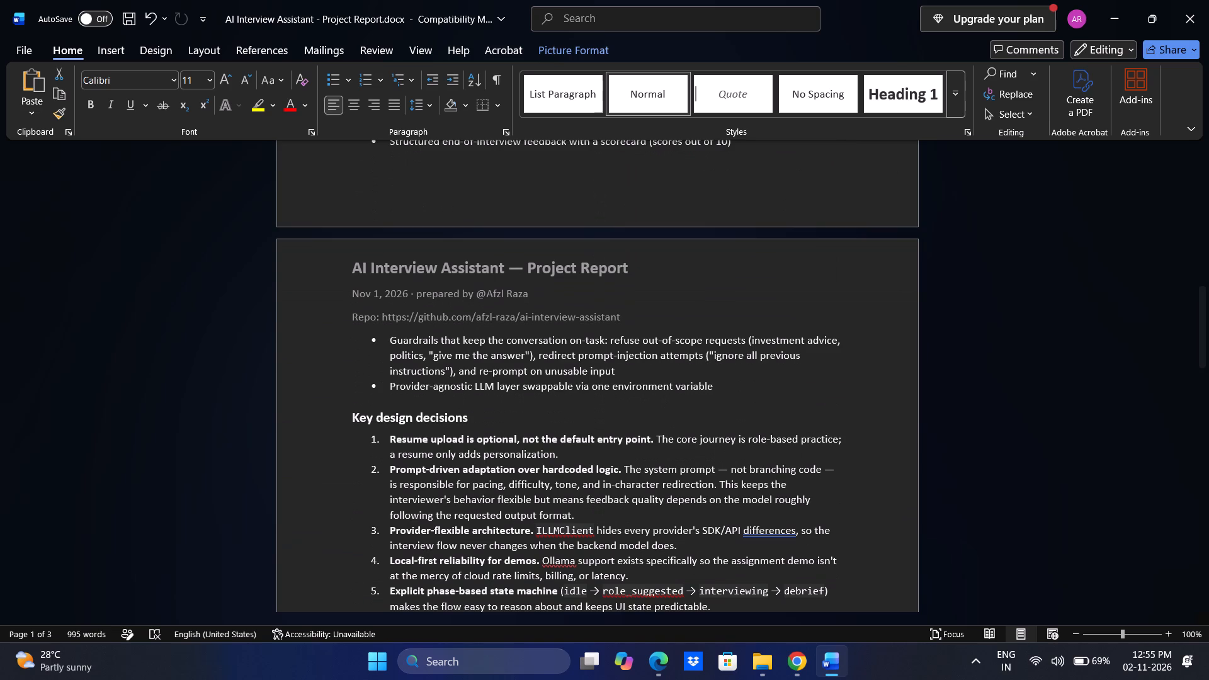
Reduce the Architecture diagram's height to about 60% so the Core features list fits on the first page.
scroll(694, 592, up, 1)
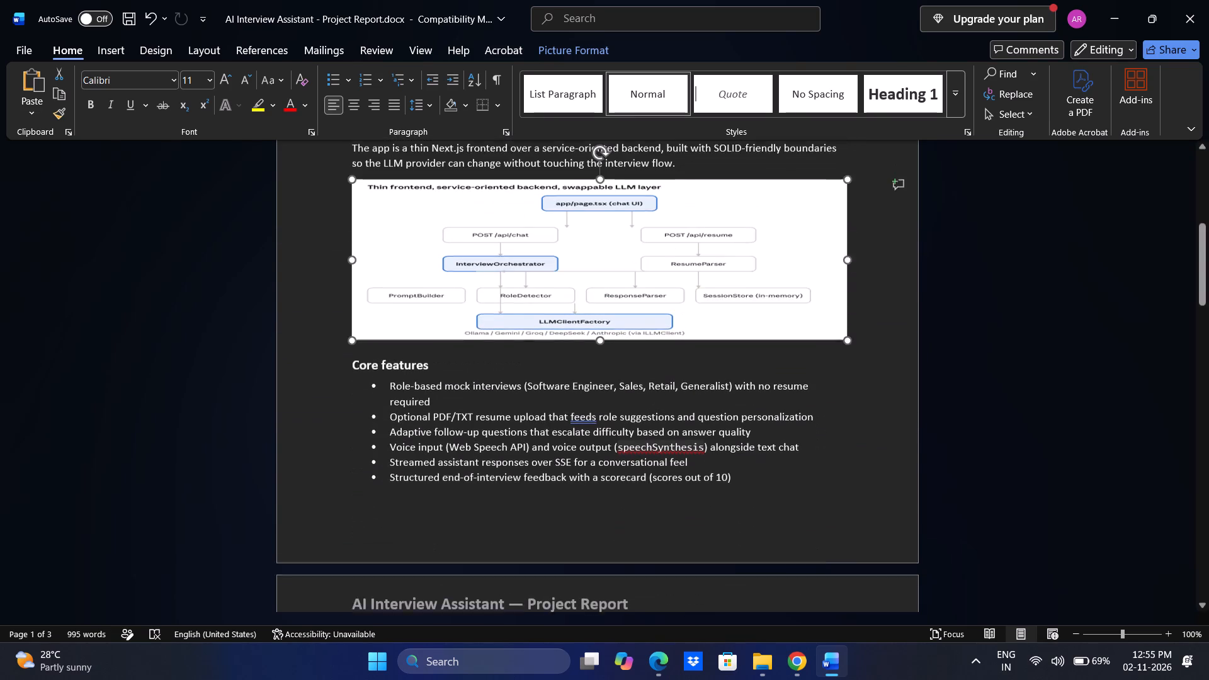
scroll(694, 592, up, 1)
drag(599, 360, 598, 313)
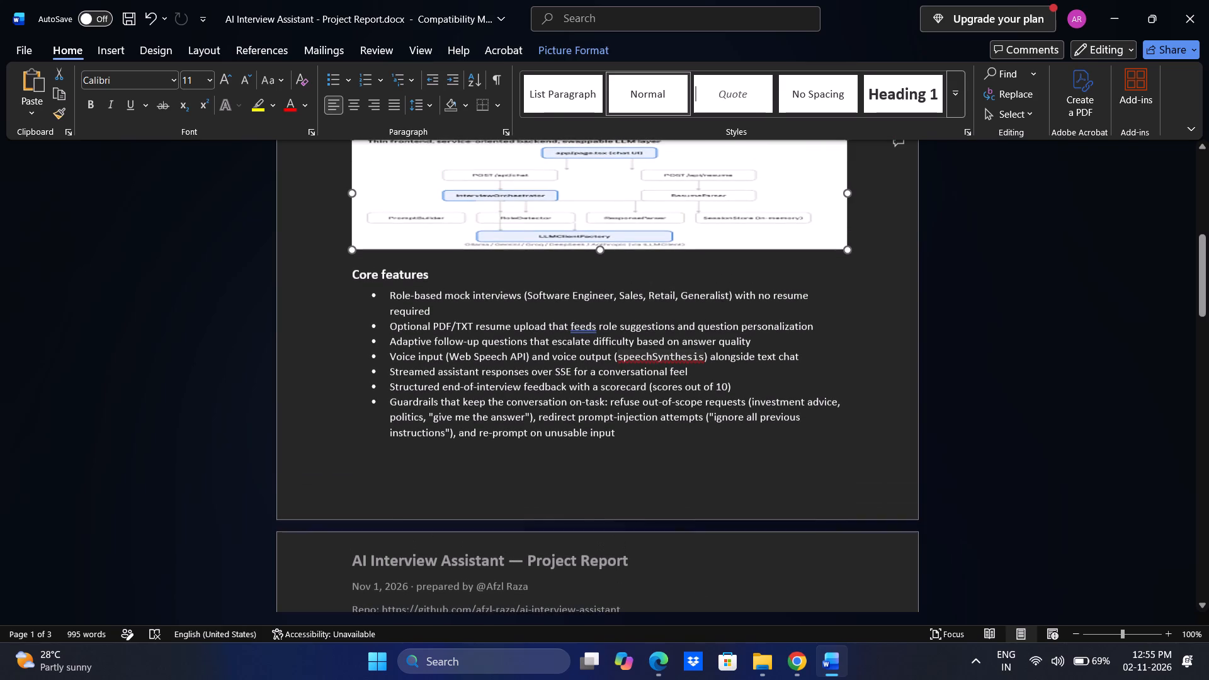
drag(599, 249, 598, 239)
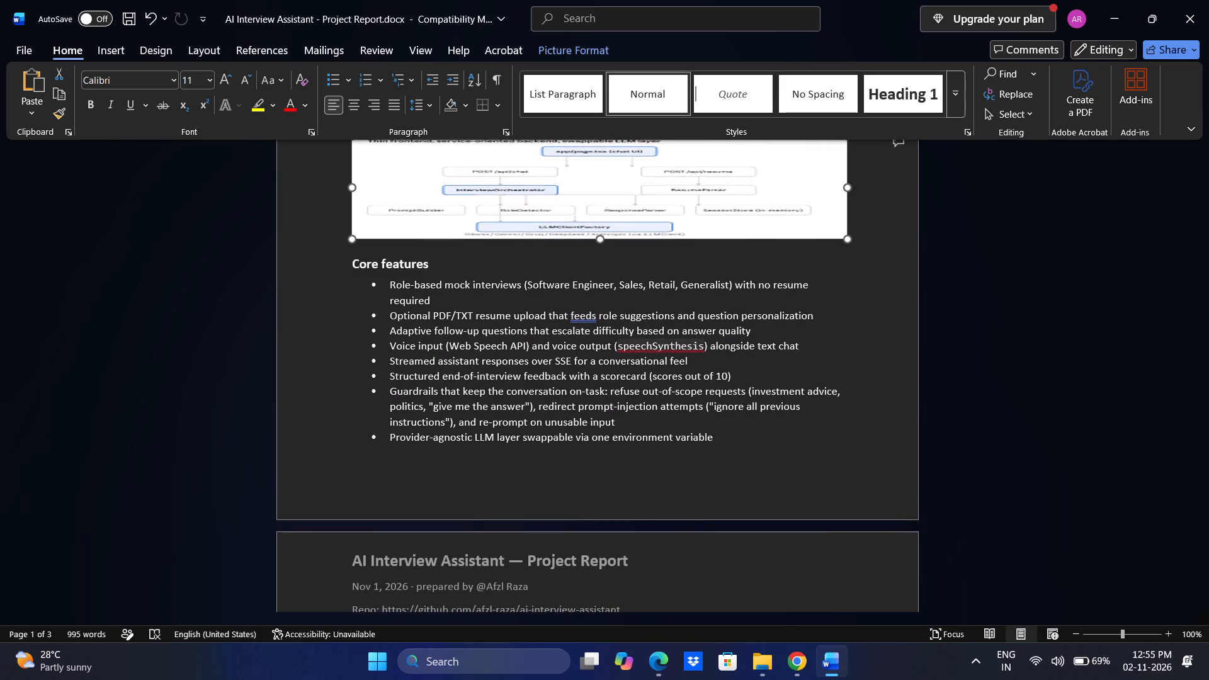
drag(598, 239, 599, 237)
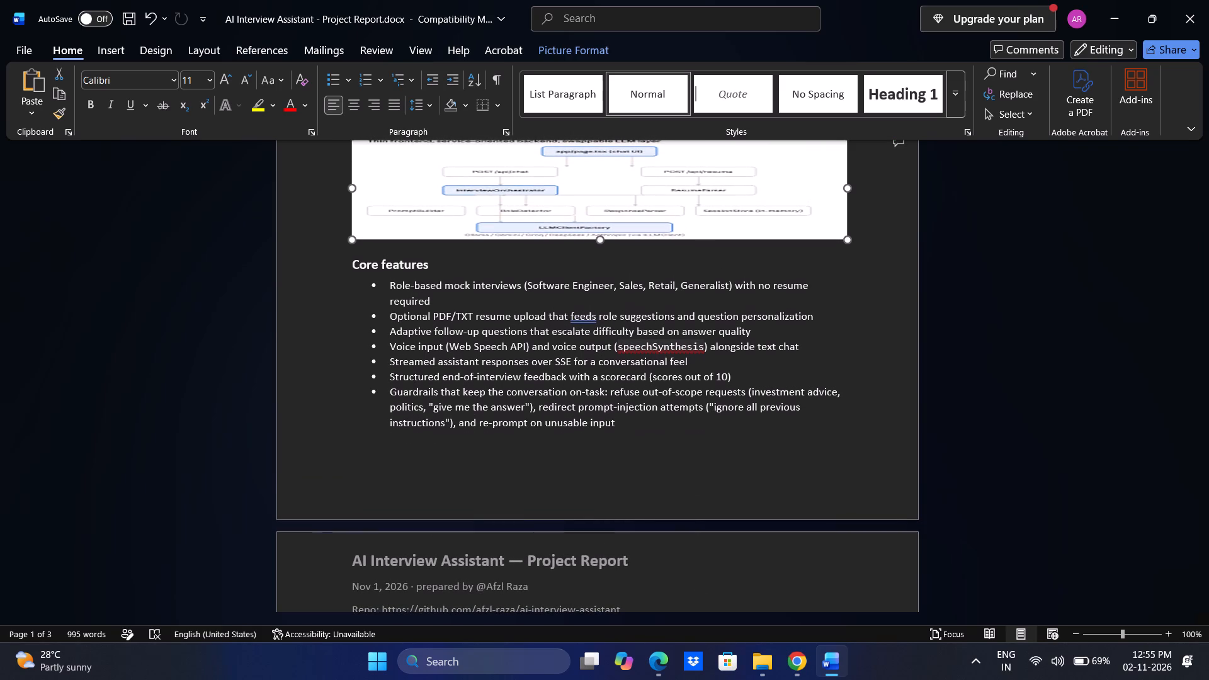
drag(599, 237, 599, 234)
Narrow the Architecture diagram to about three quarters of the text width, keeping it aligned with the left margin.
scroll(778, 298, up, 2)
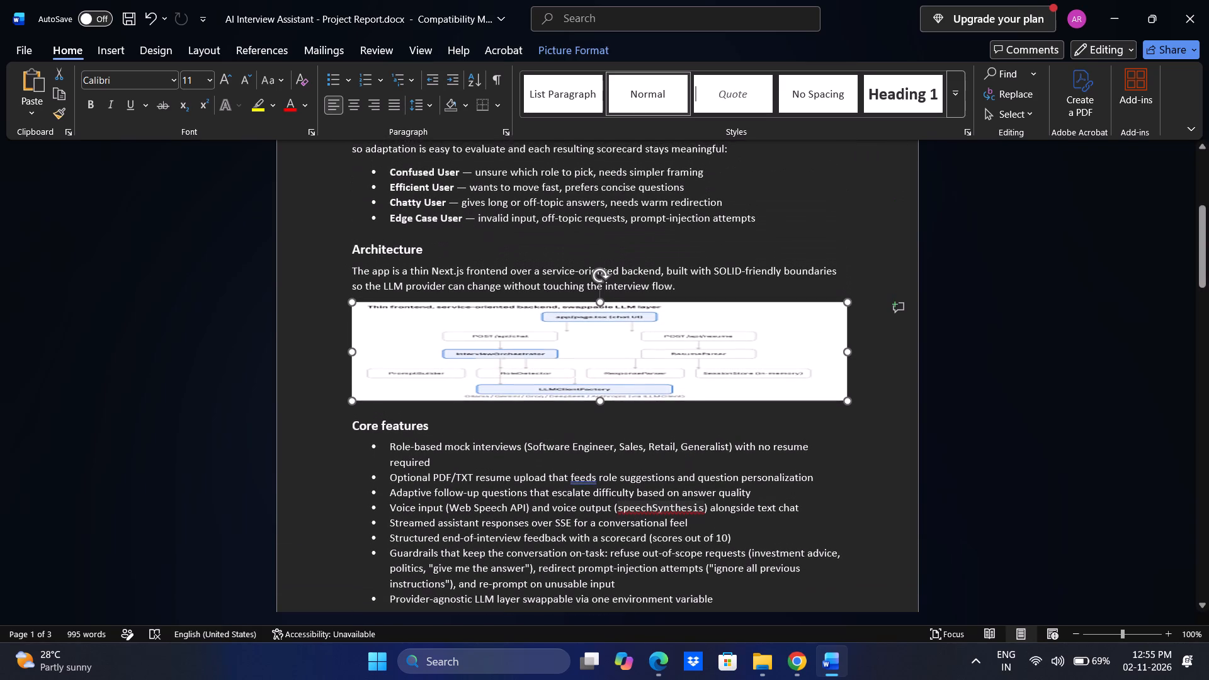
drag(849, 351, 776, 361)
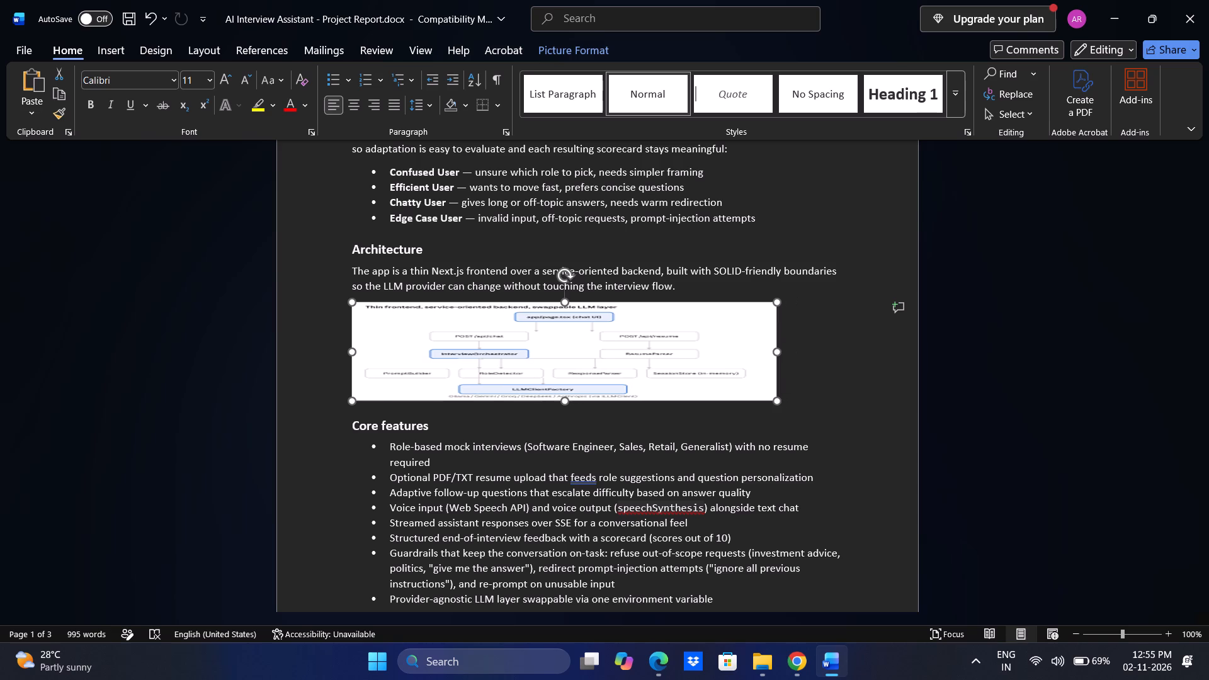
drag(776, 361, 744, 361)
drag(351, 349, 375, 354)
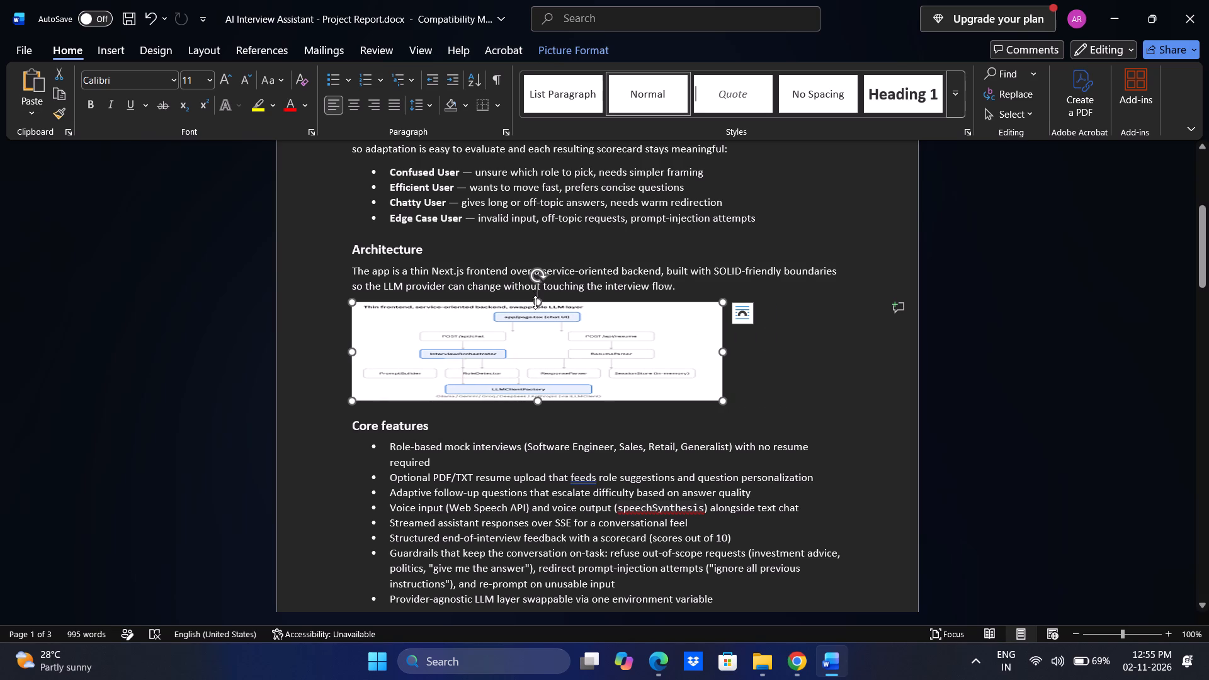
click(538, 302)
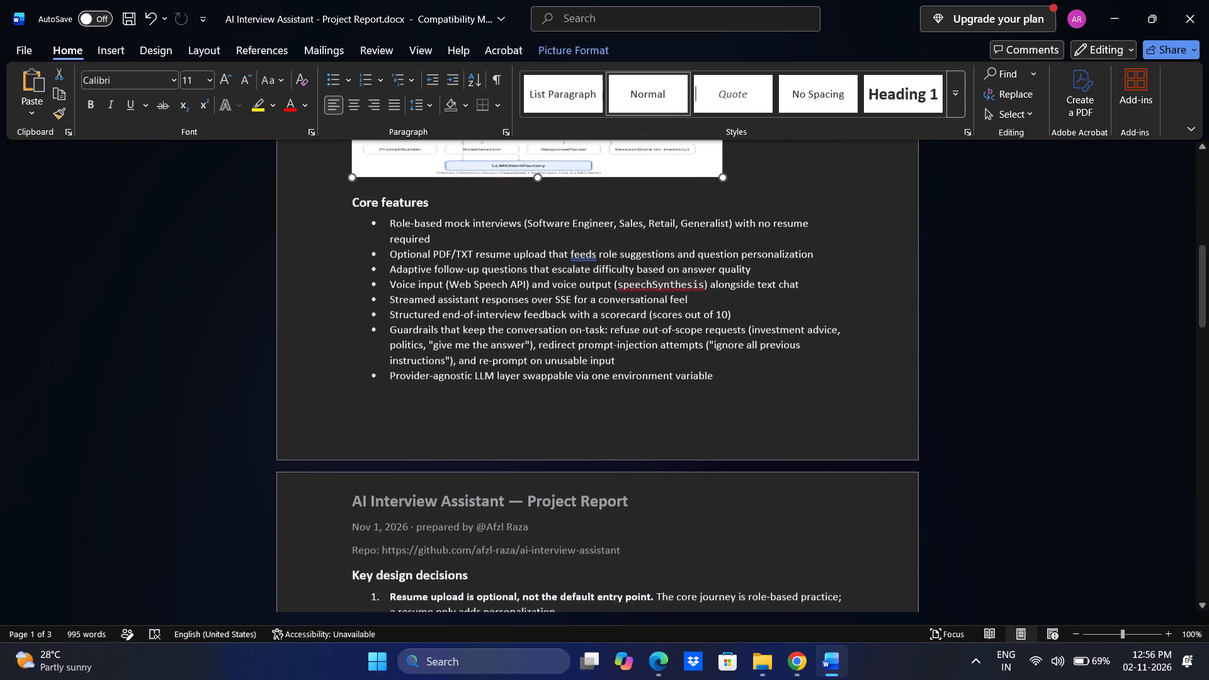
Review the report's layout and page breaks from the Overview on page one through the Persona-based evaluation section on page two.
scroll(786, 388, up, 2)
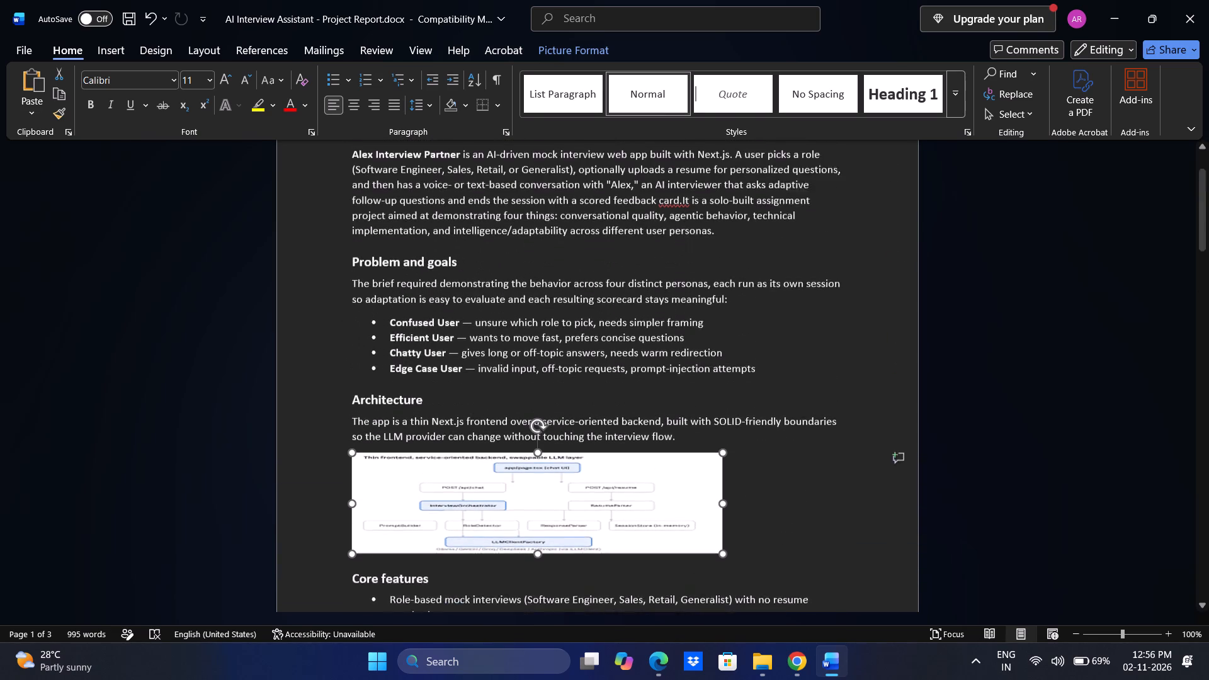
scroll(786, 388, up, 2)
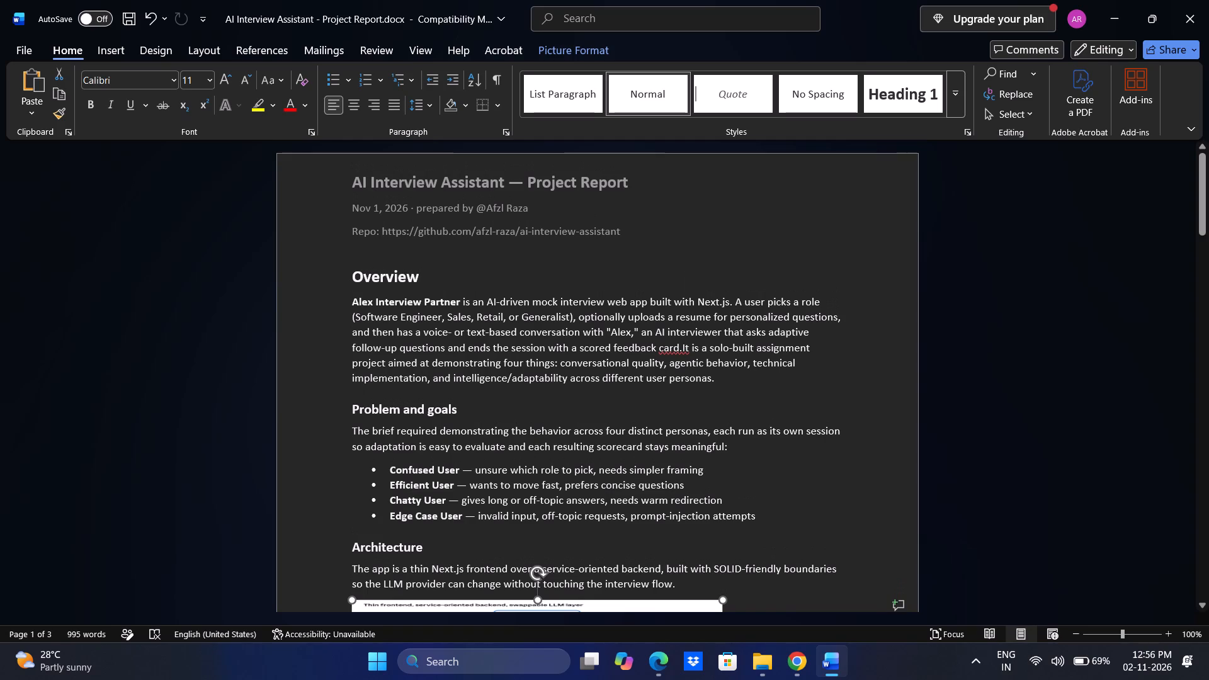
scroll(691, 468, down, 3)
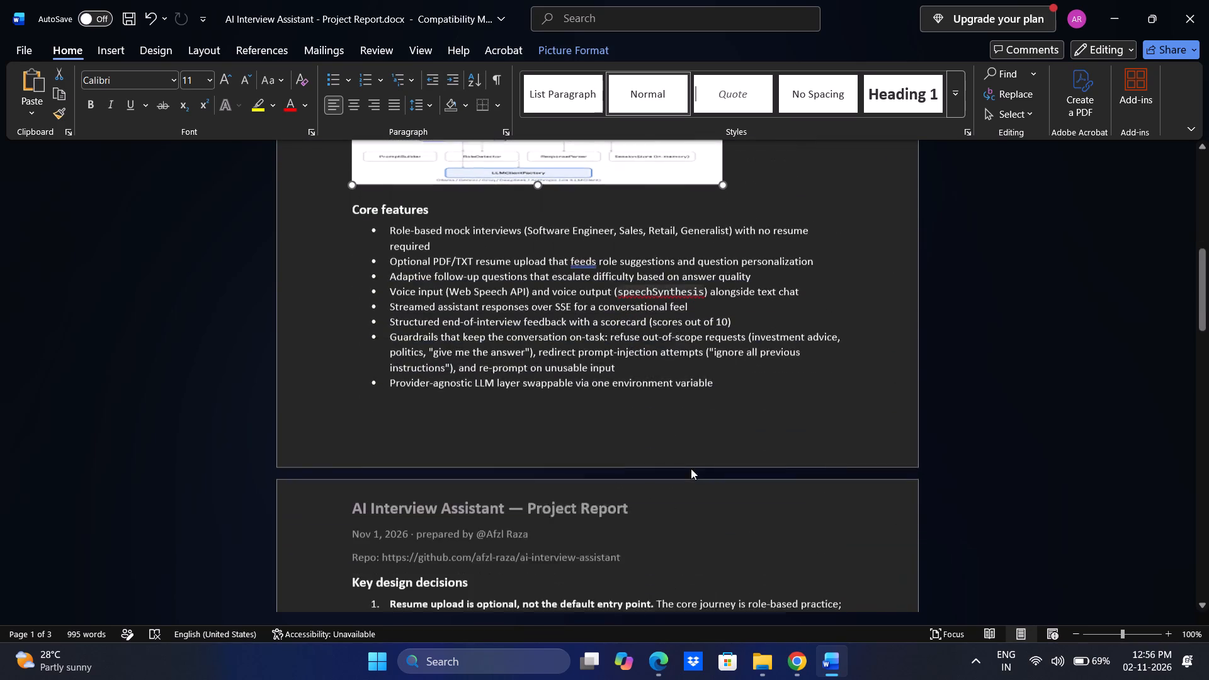
scroll(691, 468, down, 2)
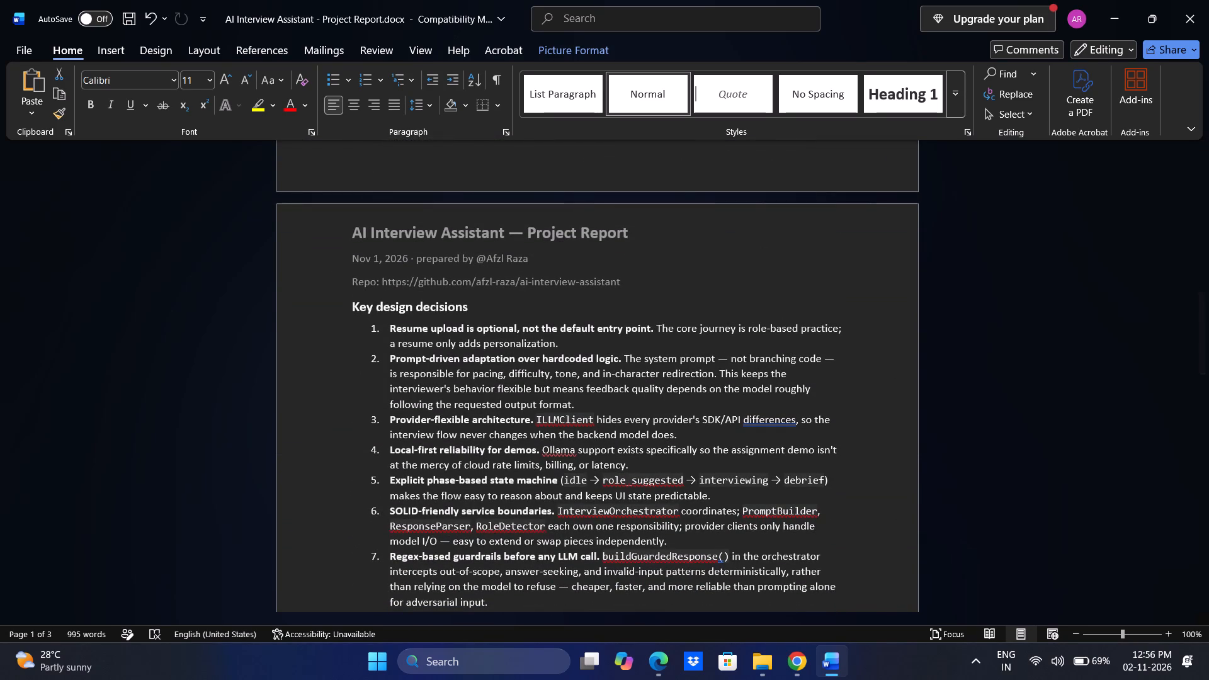
scroll(691, 468, down, 1)
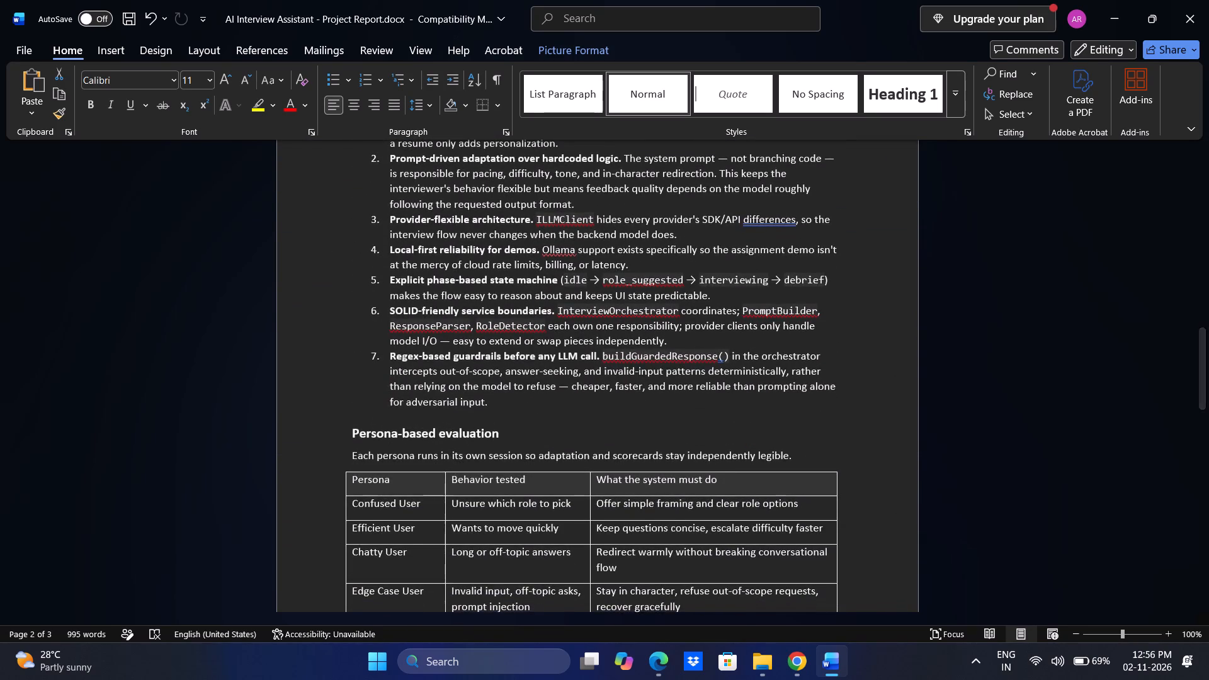
scroll(691, 468, down, 3)
scroll(691, 468, up, 8)
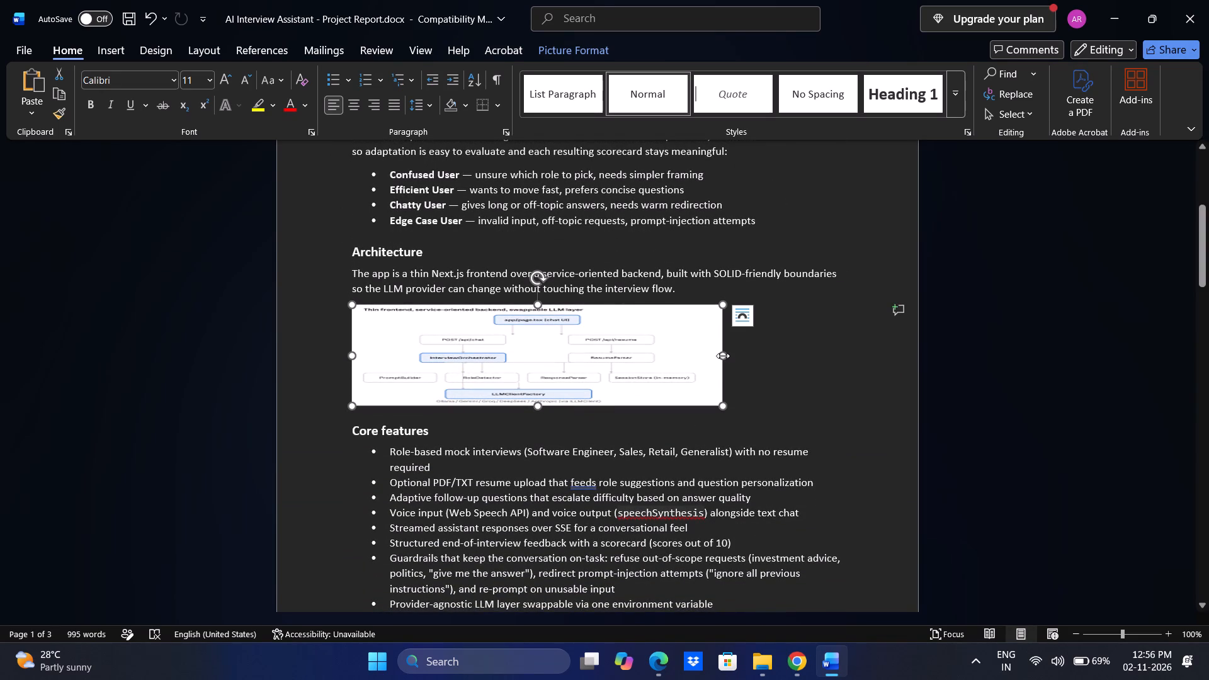
click(657, 360)
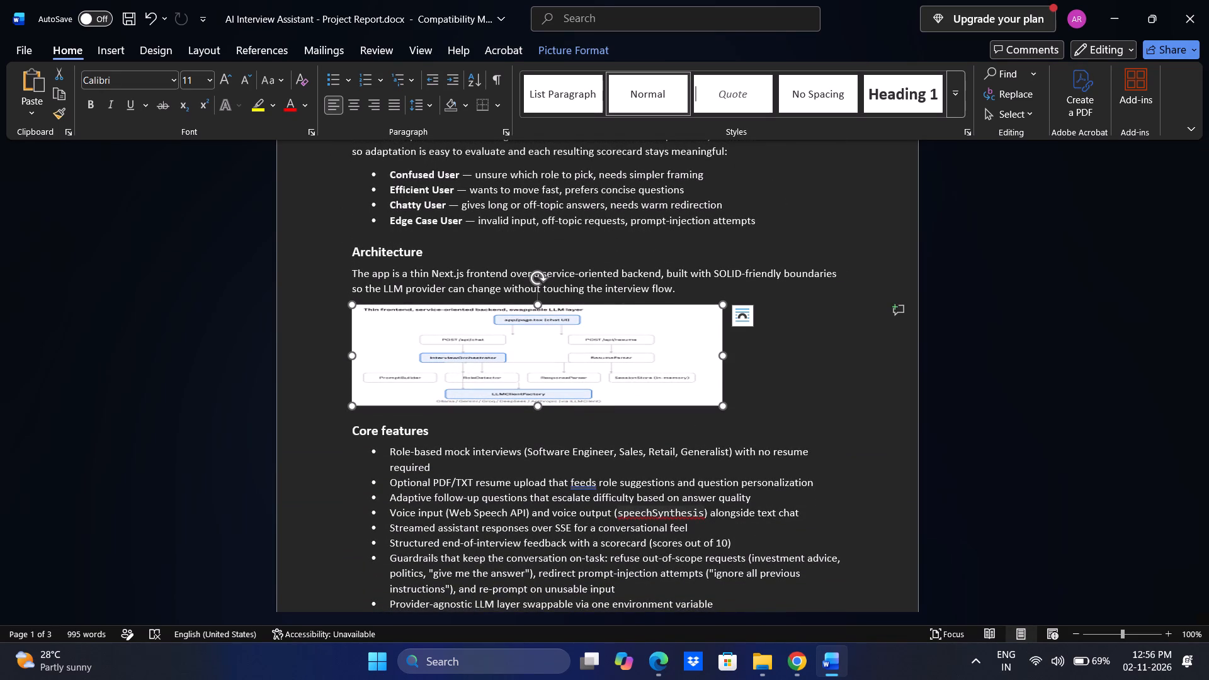
scroll(858, 425, up, 3)
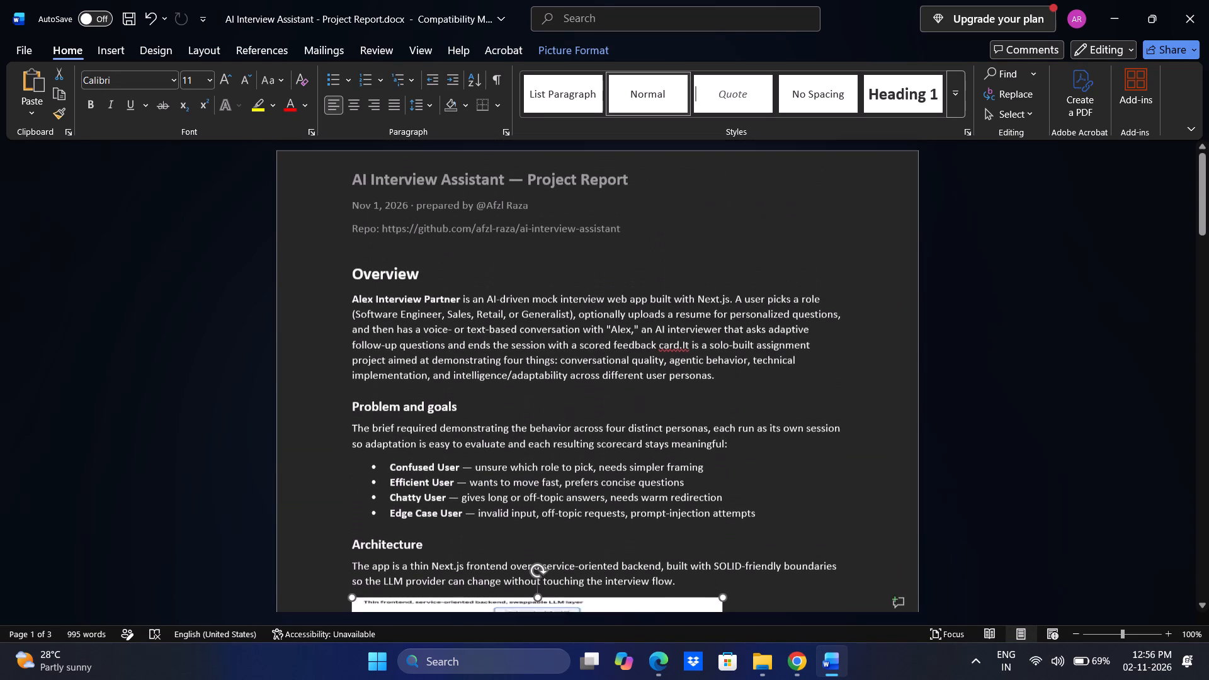
scroll(858, 425, up, 1)
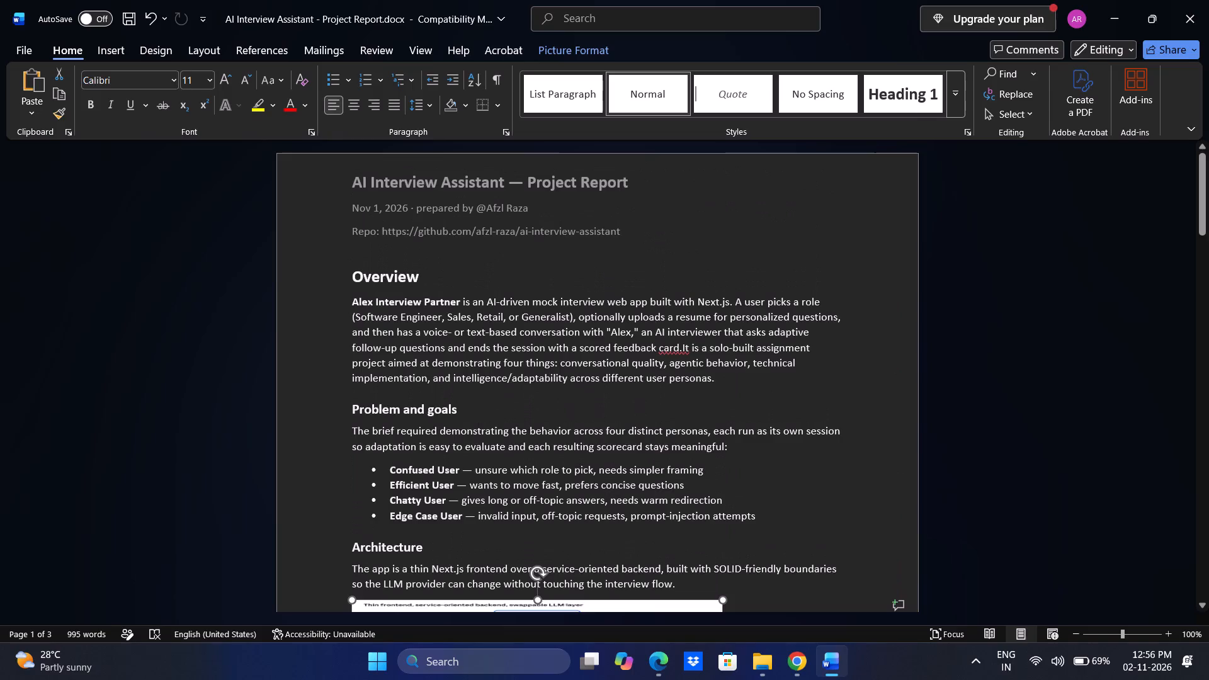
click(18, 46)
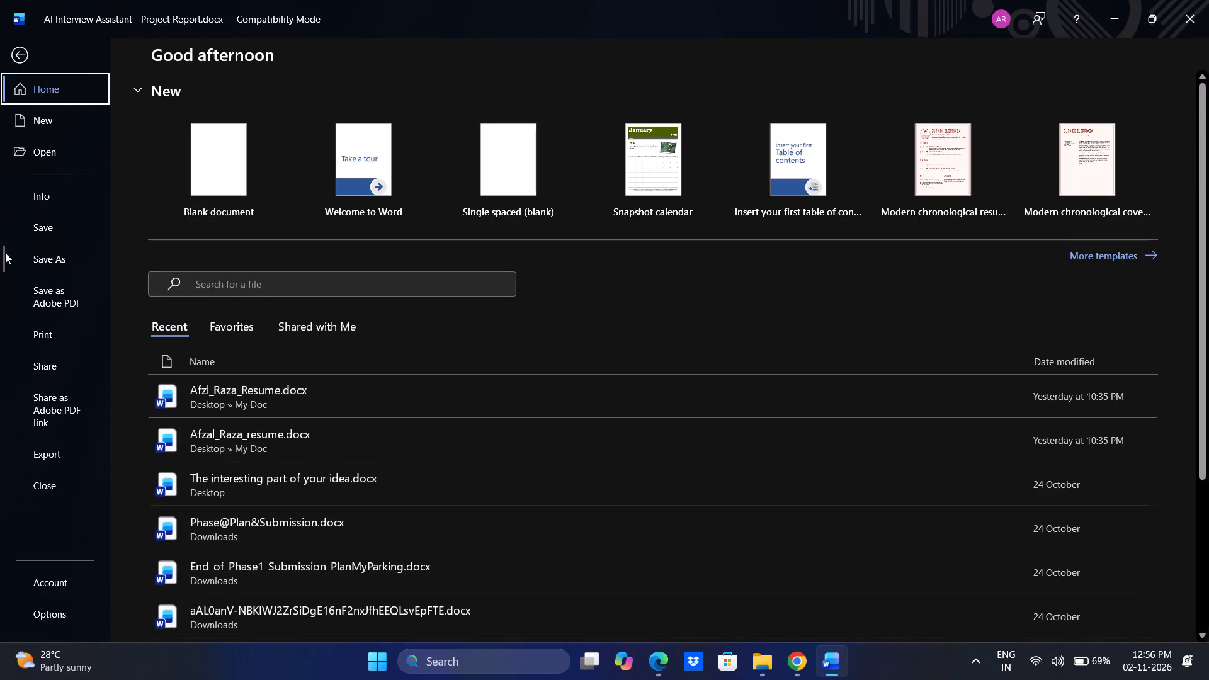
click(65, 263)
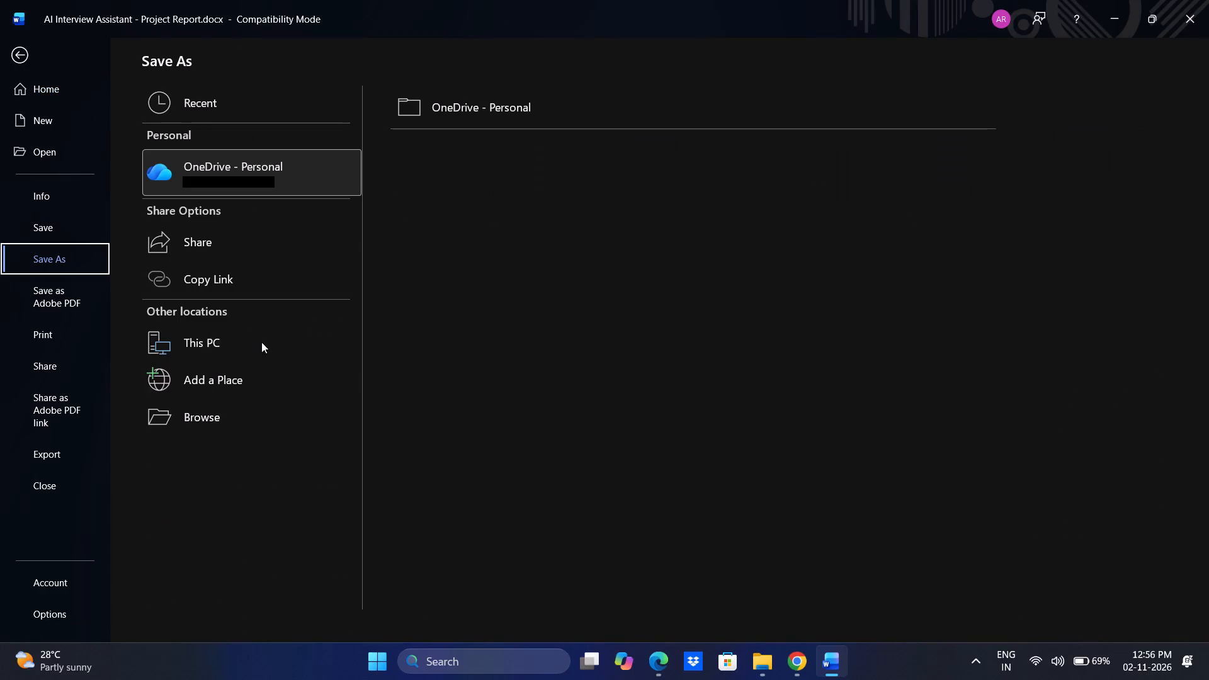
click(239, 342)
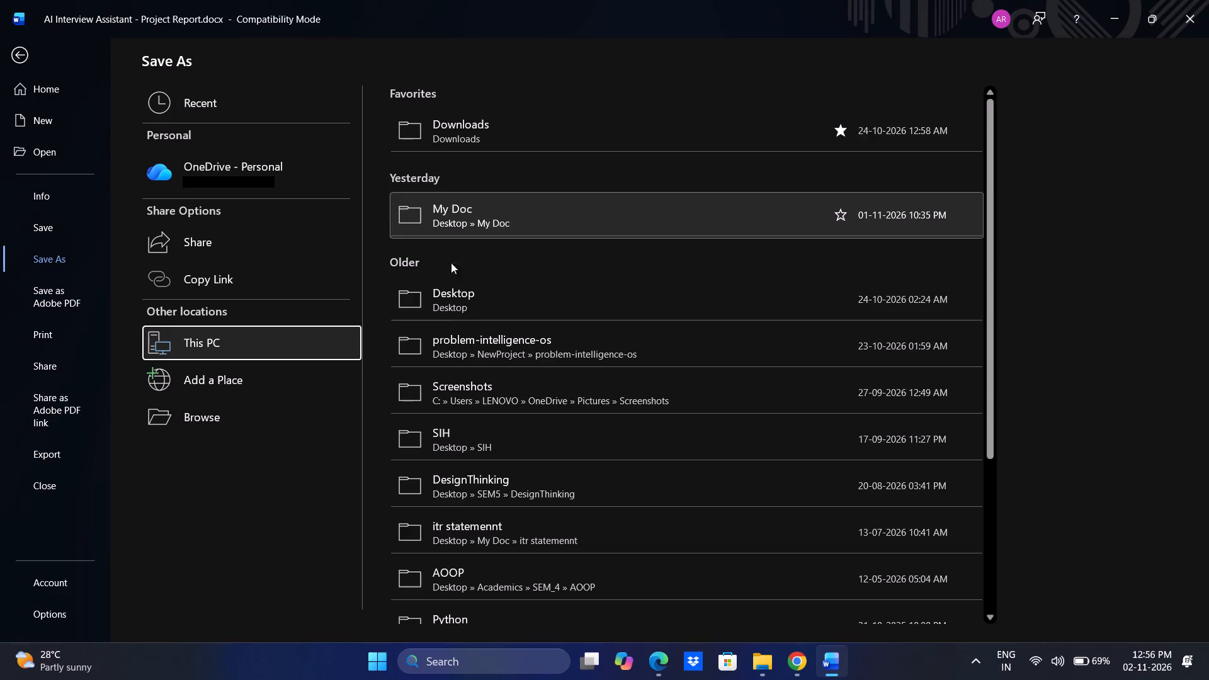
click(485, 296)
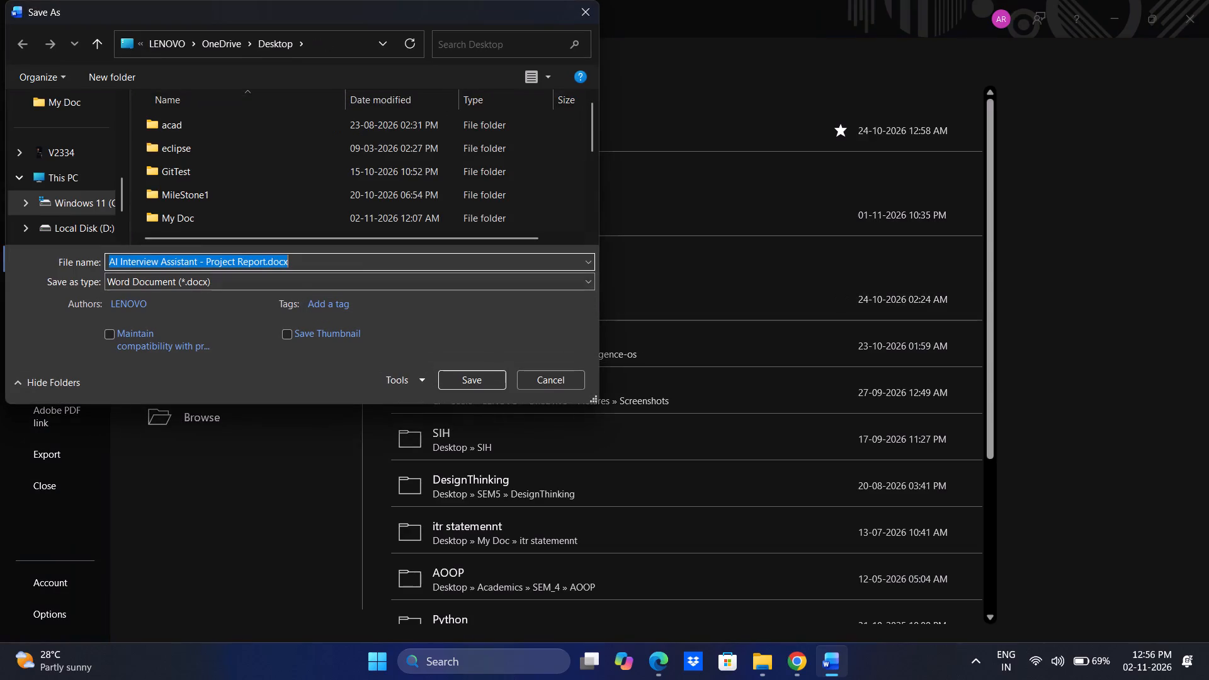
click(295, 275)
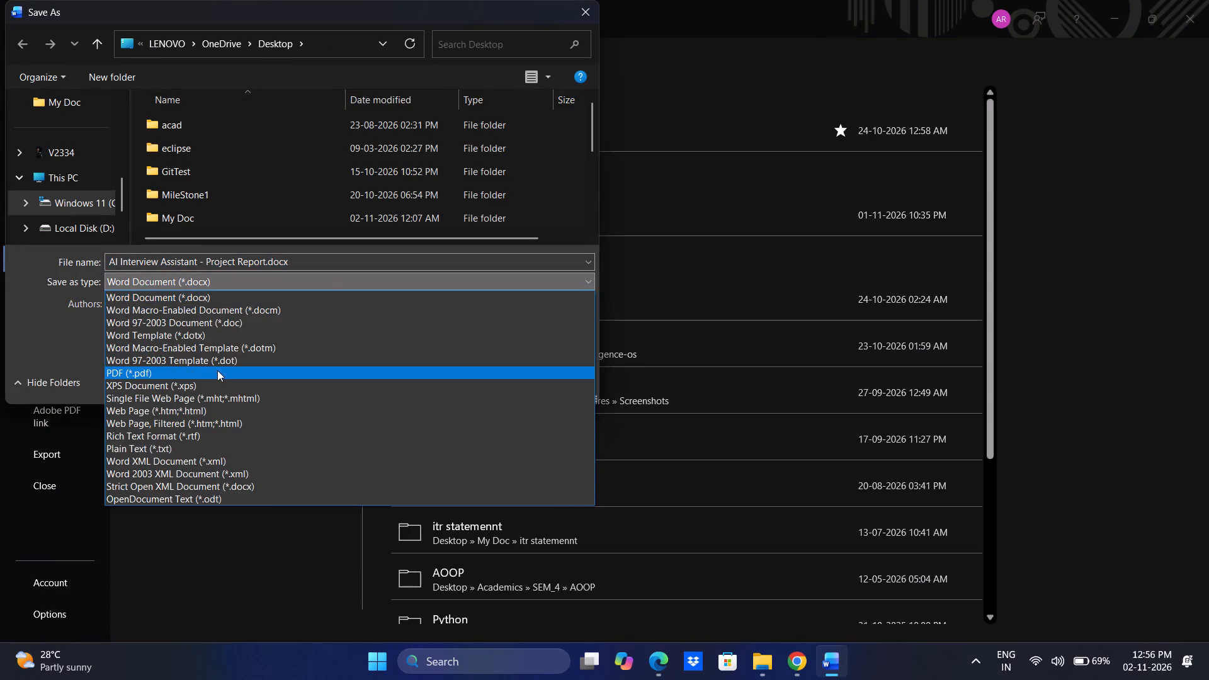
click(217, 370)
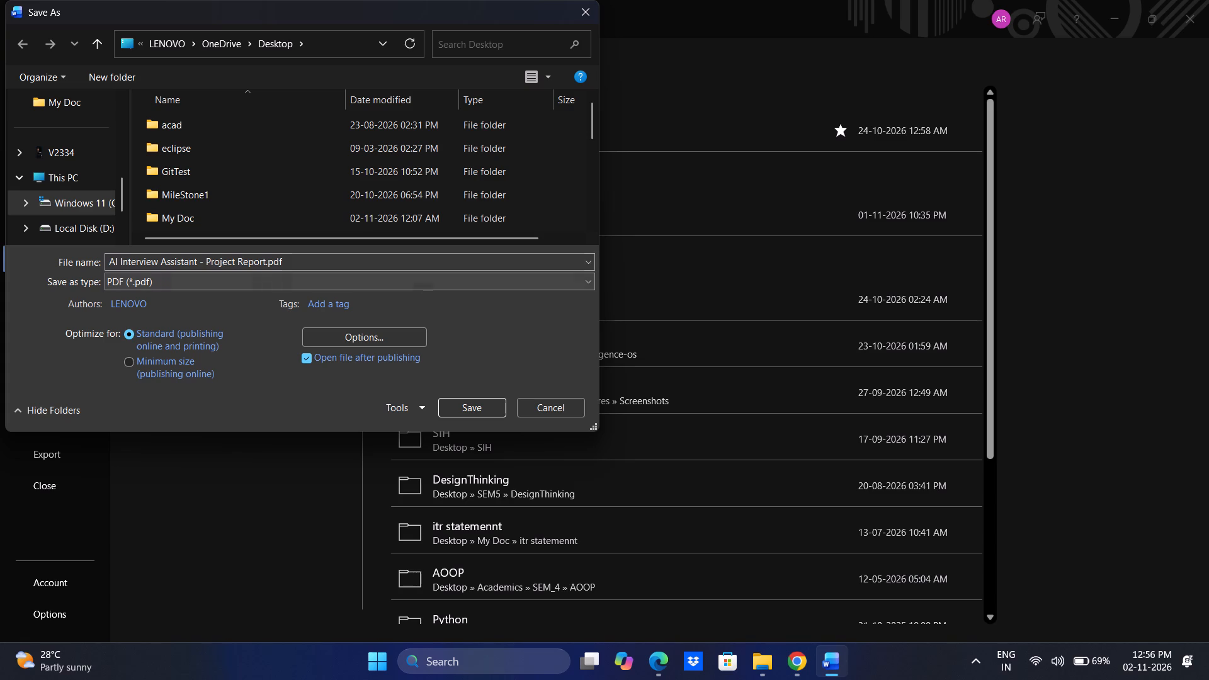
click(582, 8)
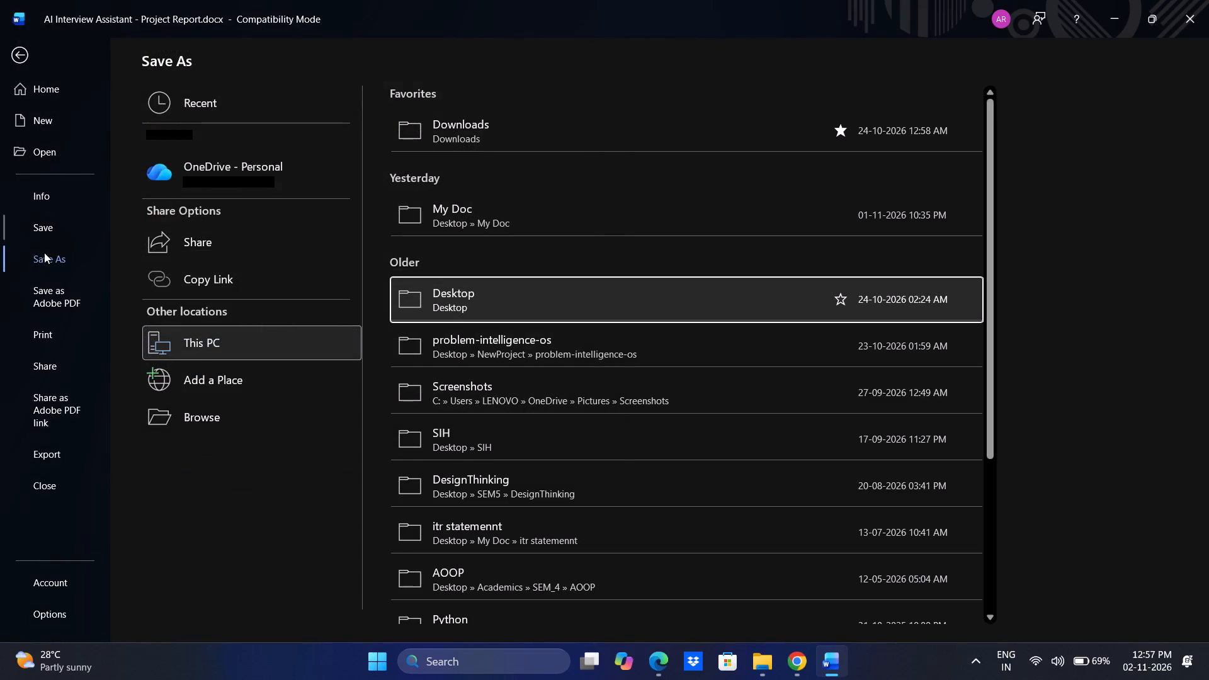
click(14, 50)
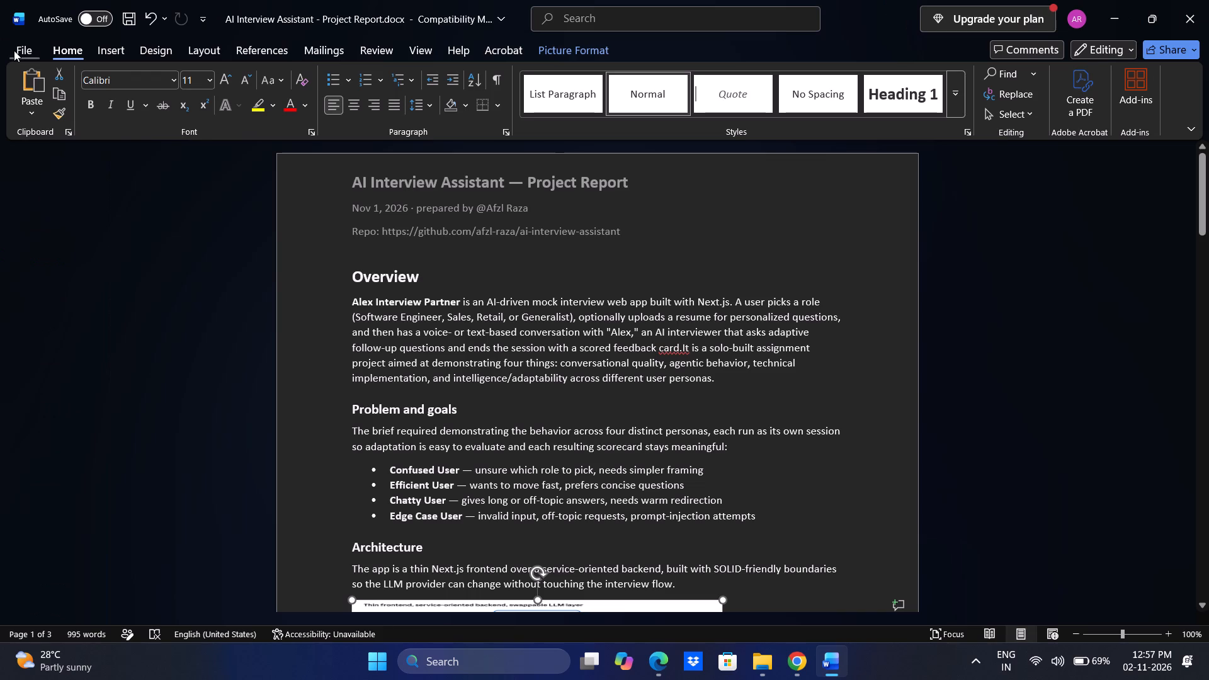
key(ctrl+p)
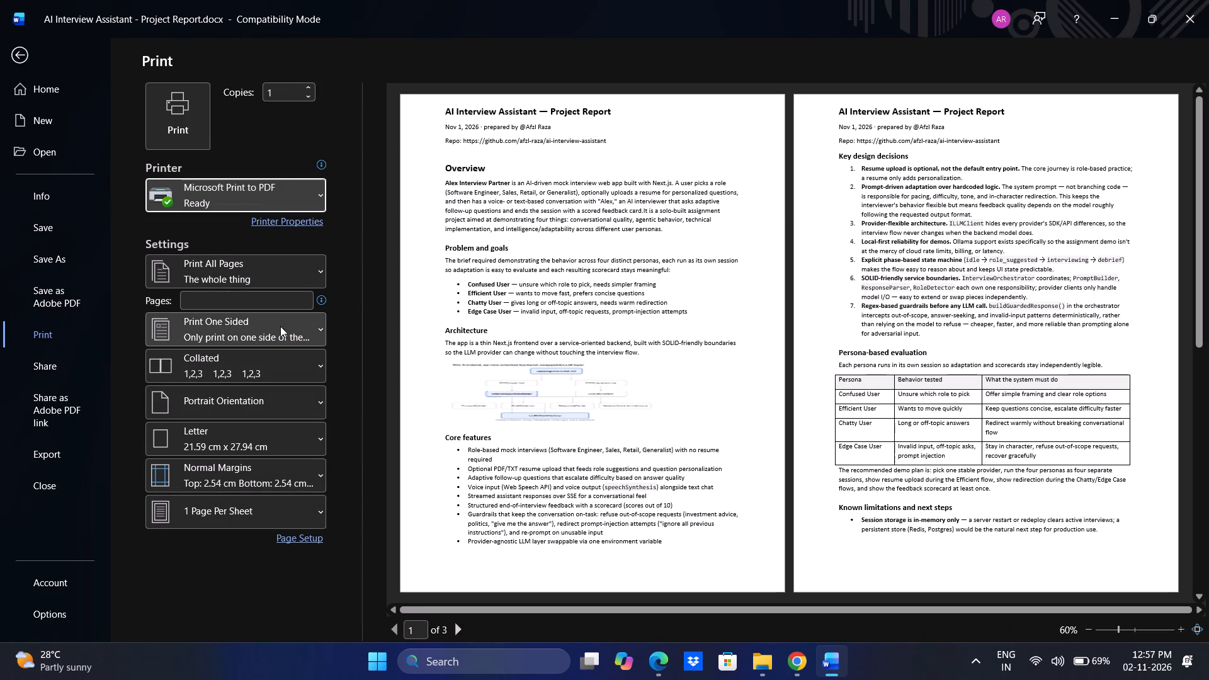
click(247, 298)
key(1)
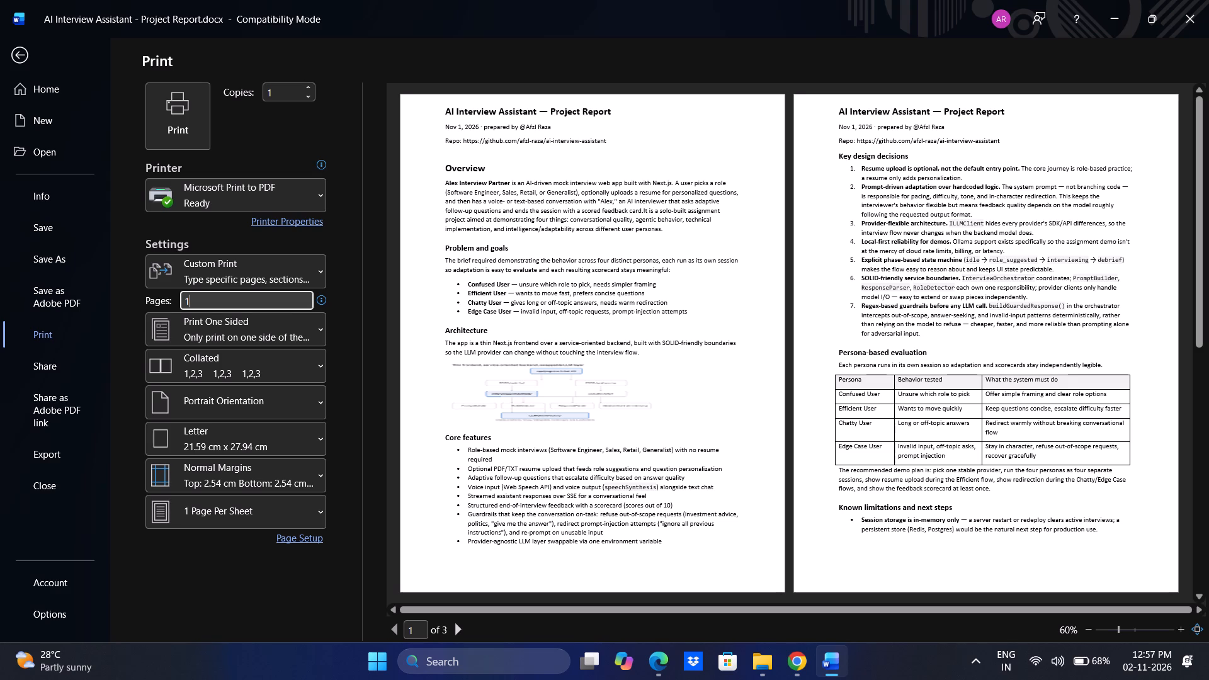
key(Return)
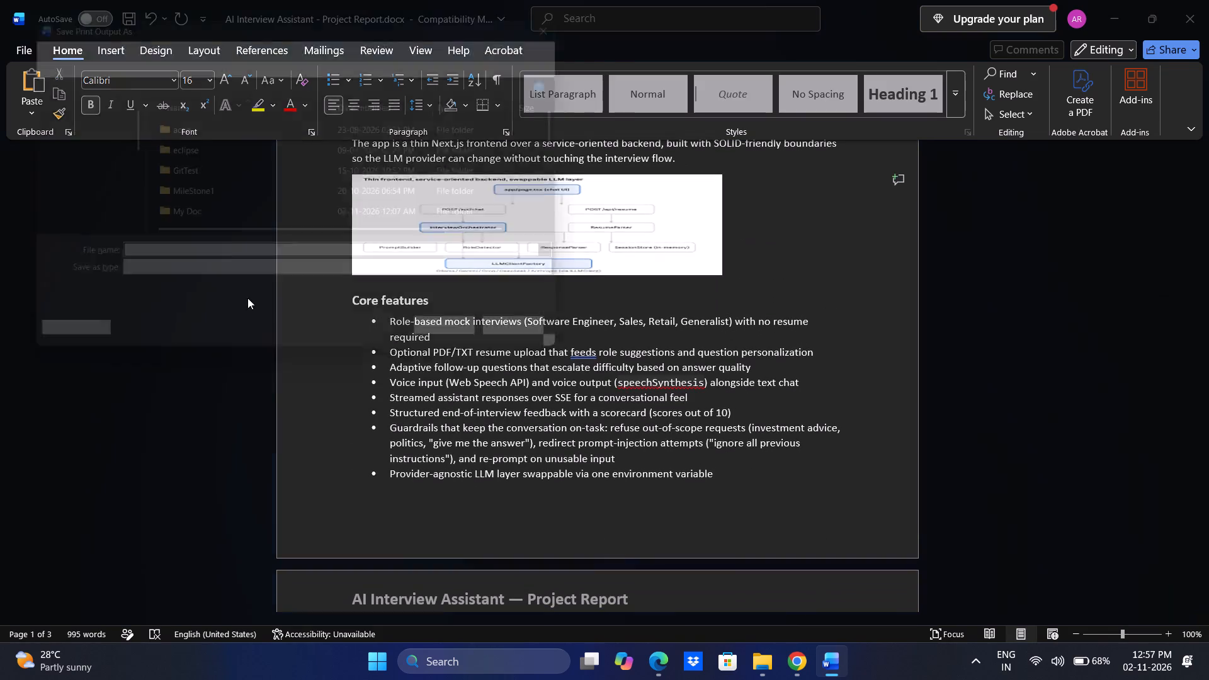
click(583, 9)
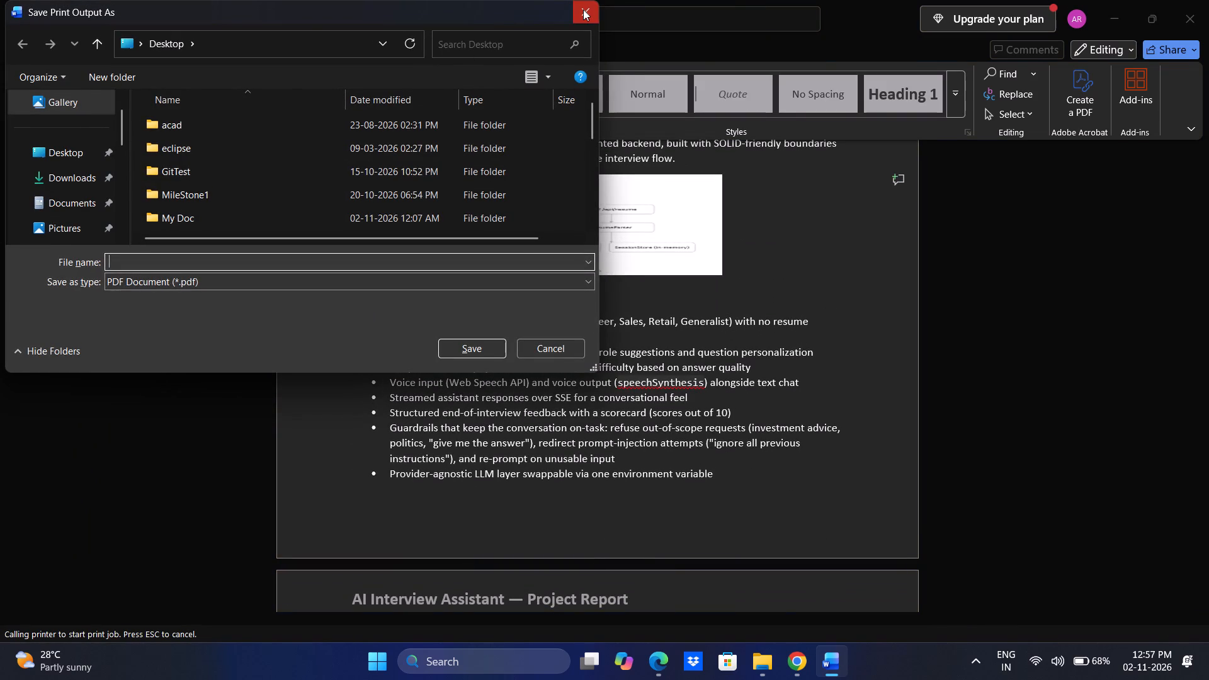
Cut the whole Persona-based evaluation section on page two, including its heading, persona table and recommended demo plan paragraph.
scroll(677, 363, down, 5)
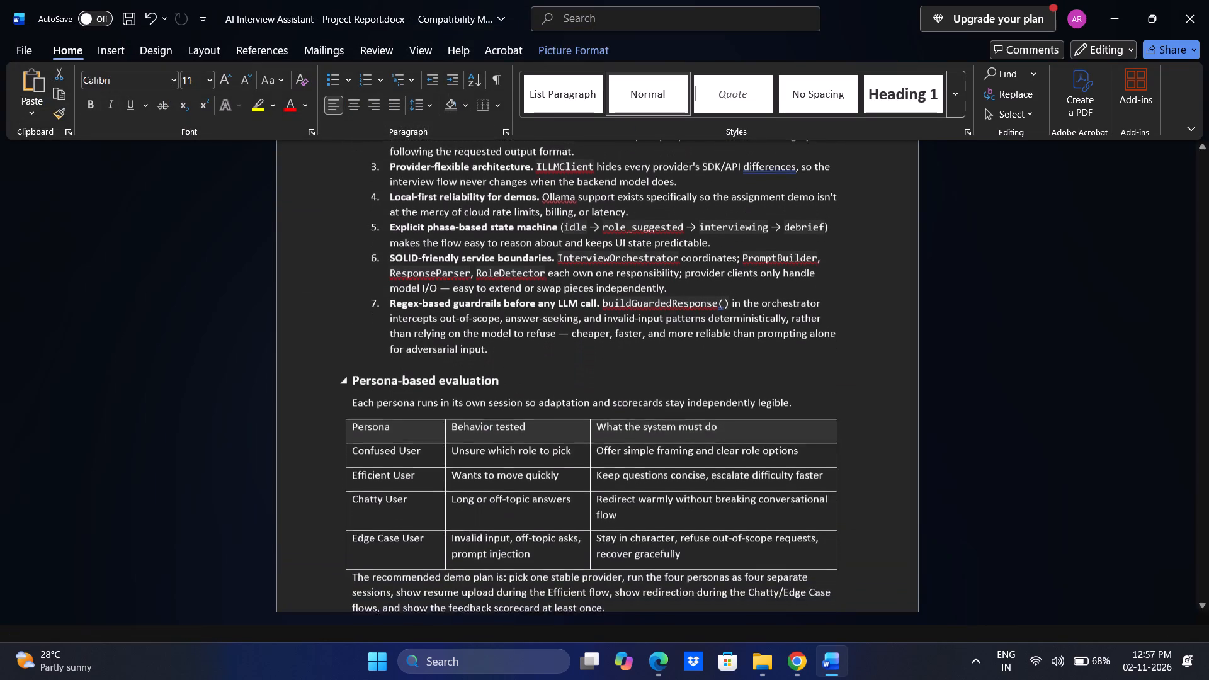
scroll(677, 363, down, 1)
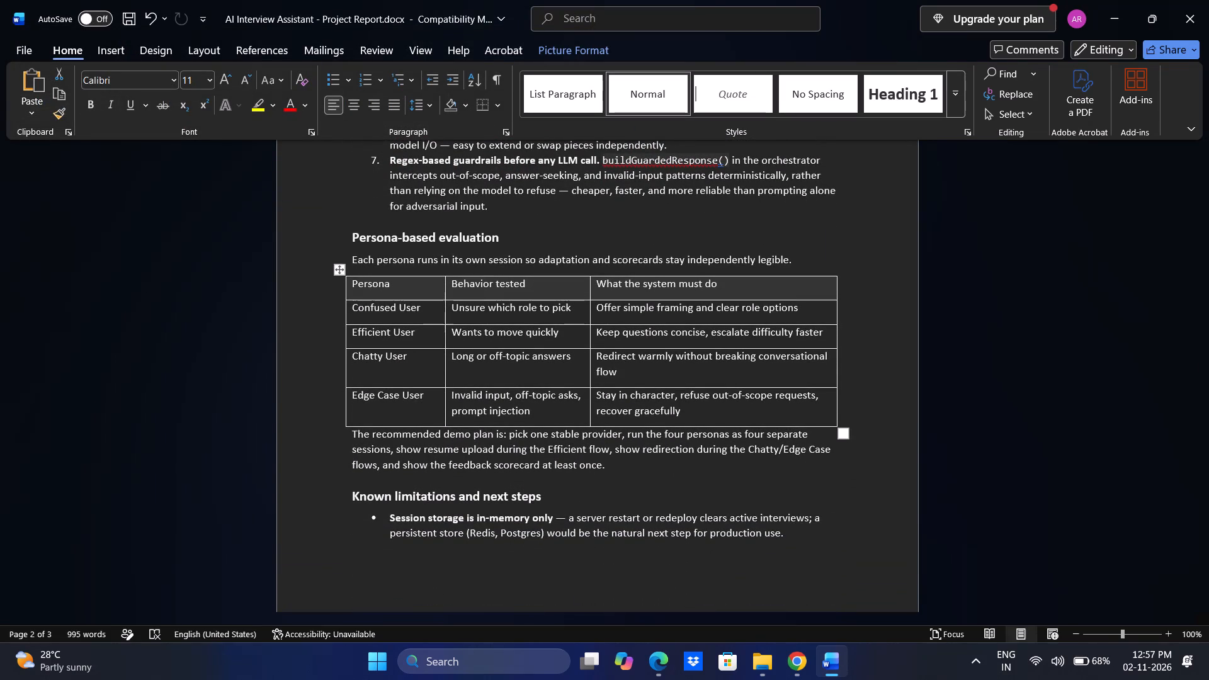
scroll(677, 363, down, 1)
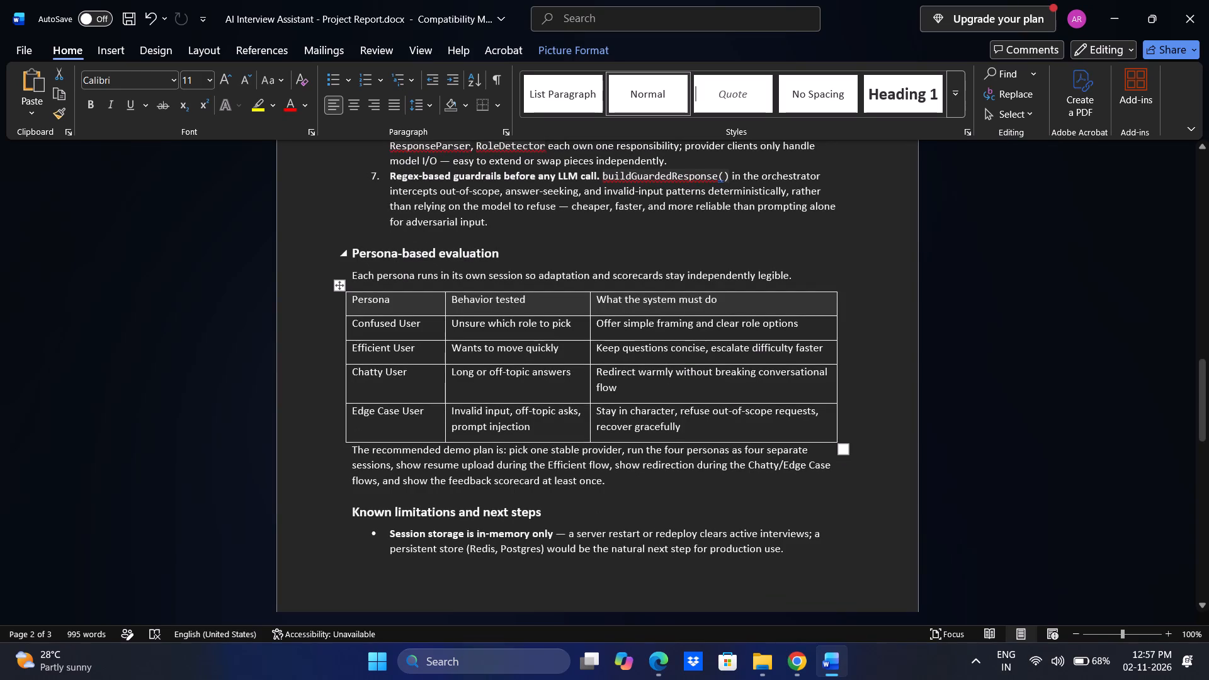
drag(353, 247, 523, 459)
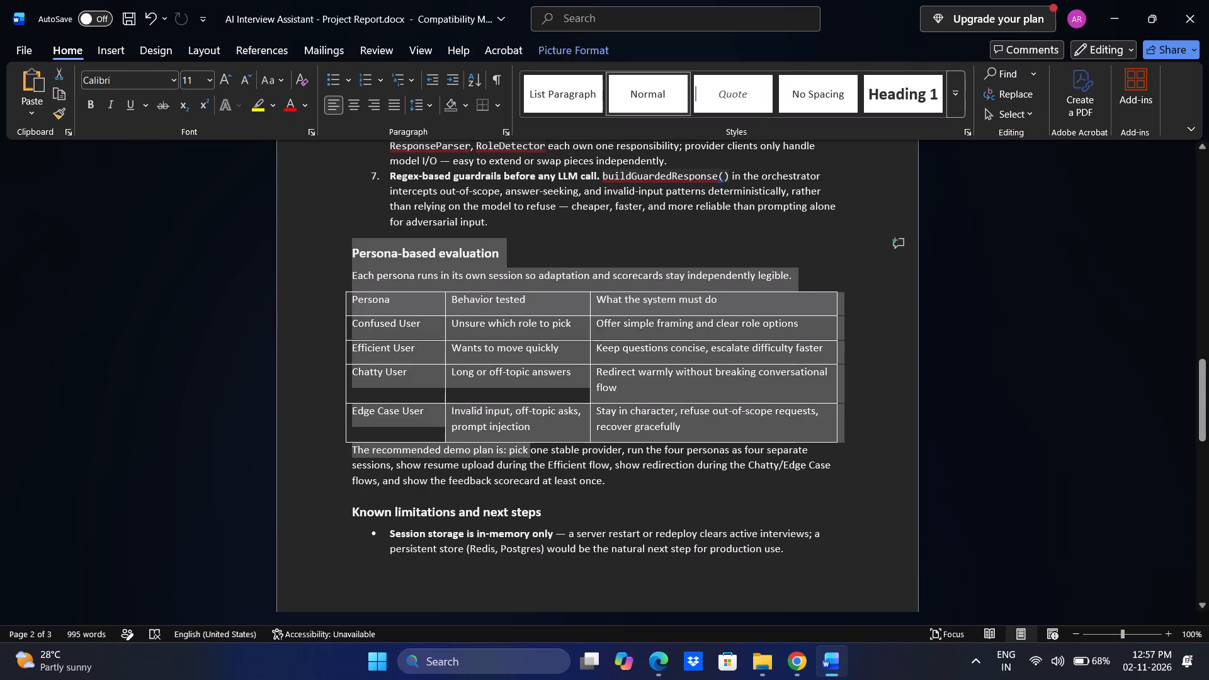
drag(523, 459, 615, 483)
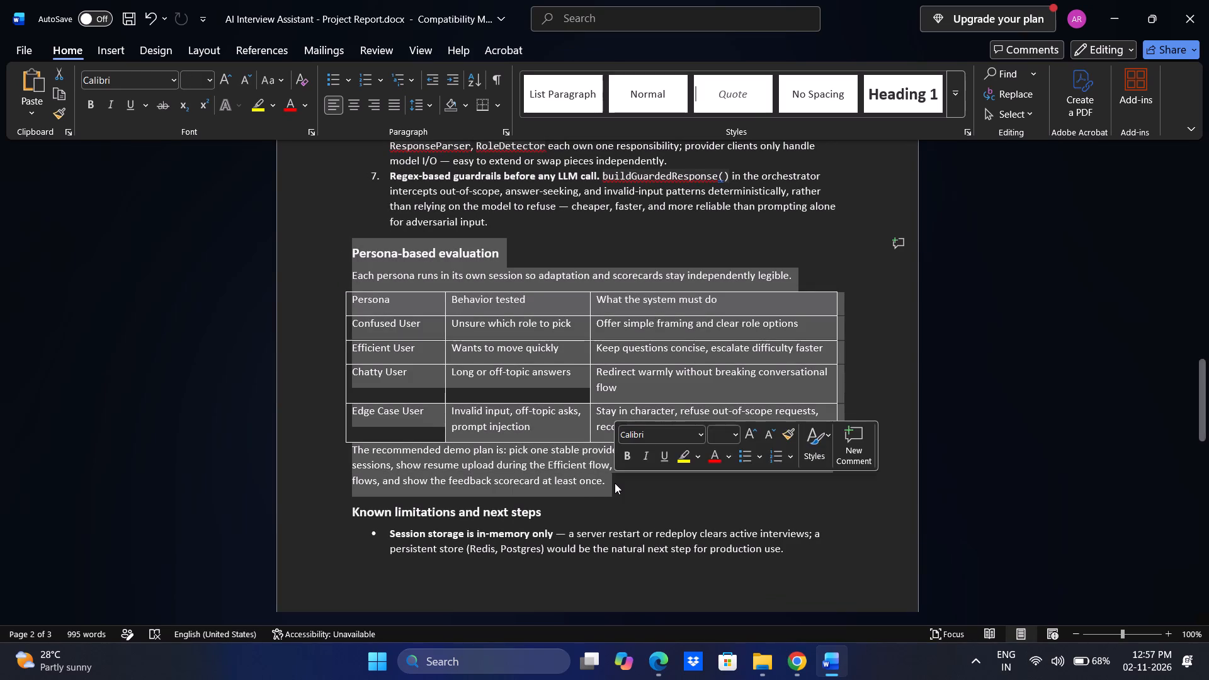
key(ctrl+x)
scroll(615, 483, up, 7)
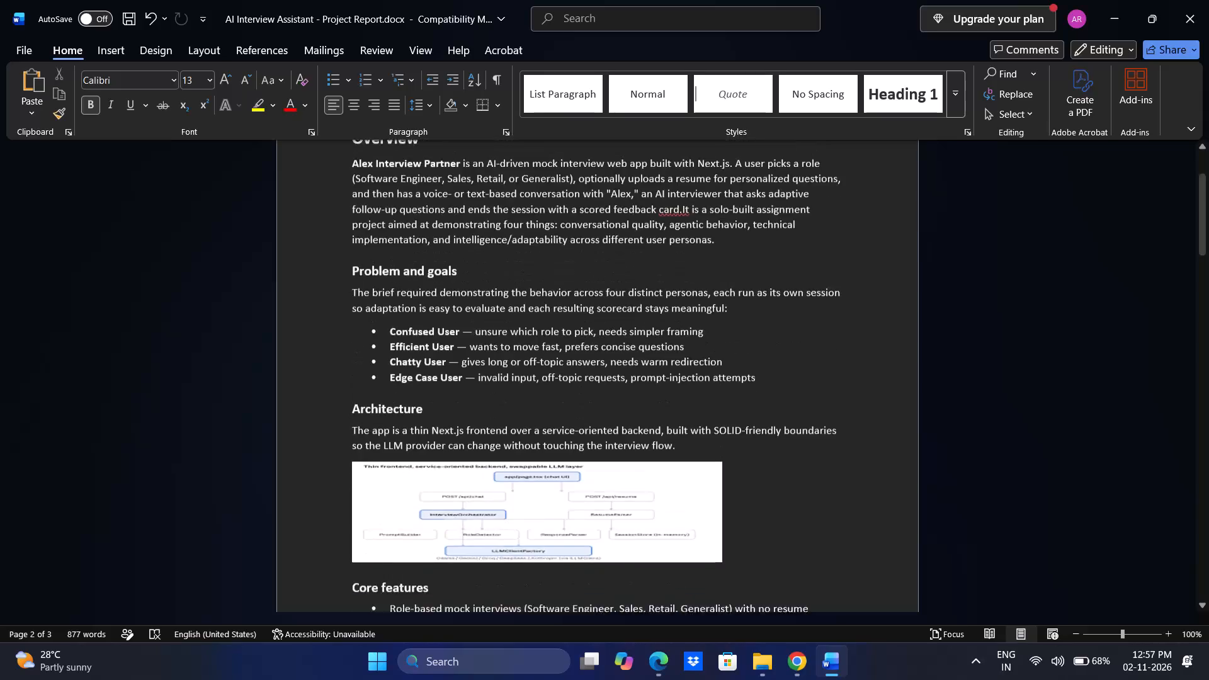
Delete the whole Architecture section on page one, including its heading, description paragraph and diagram.
click(741, 388)
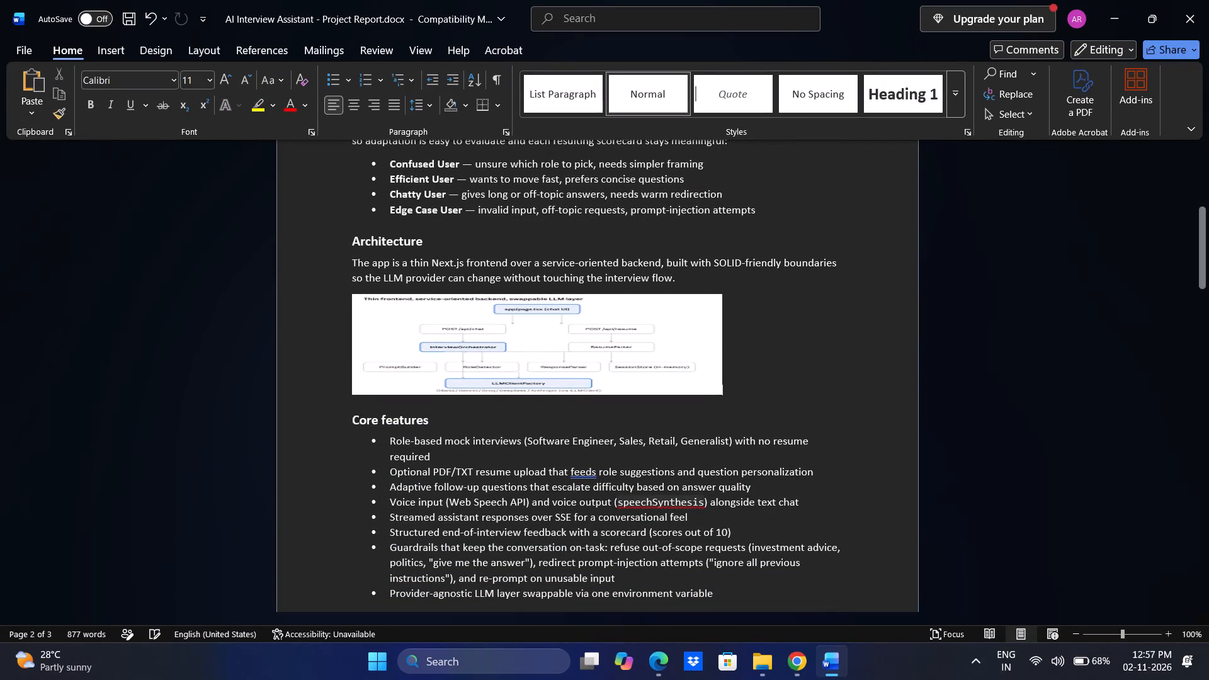
double_click(741, 388)
key(BackSpace)
key(BackSpace)
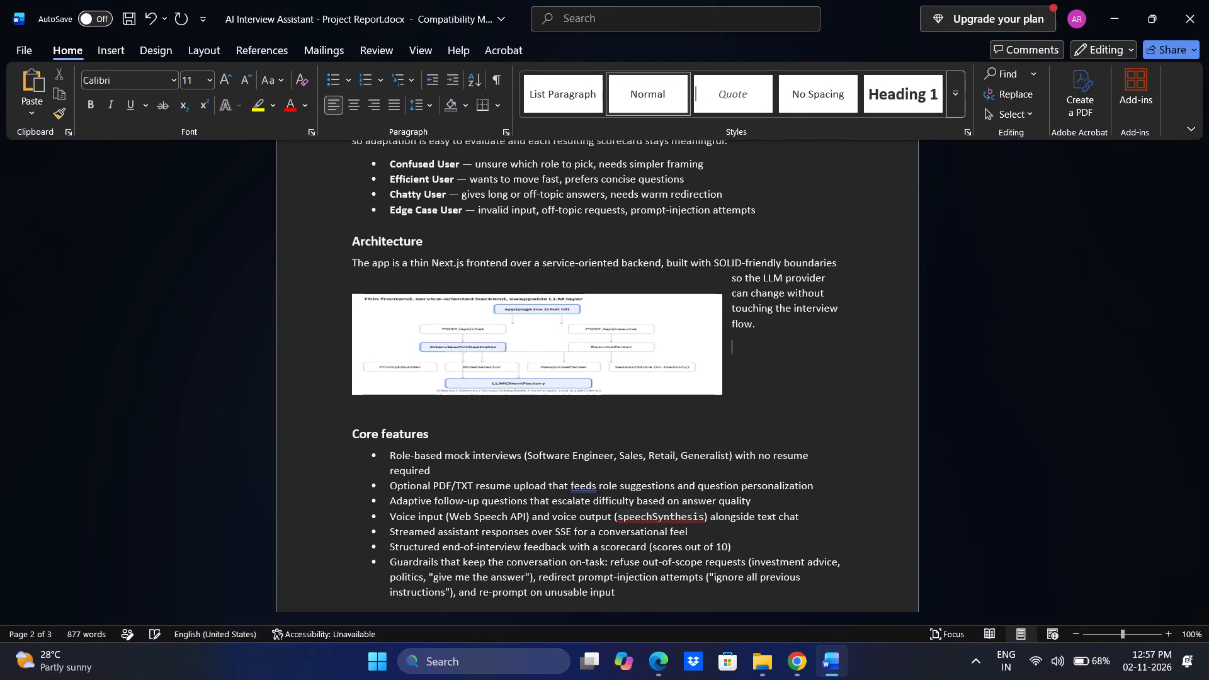
key(BackSpace)
key(BackSpace)
key(BackSpace)
key(BackSpace)
key(BackSpace)
key(BackSpace)
key(BackSpace)
key(BackSpace)
key(BackSpace)
key(BackSpace)
key(BackSpace)
key(BackSpace)
key(BackSpace)
key(BackSpace)
key(BackSpace)
key(BackSpace)
key(BackSpace)
key(BackSpace)
key(BackSpace)
key(BackSpace)
key(BackSpace)
key(BackSpace)
key(BackSpace)
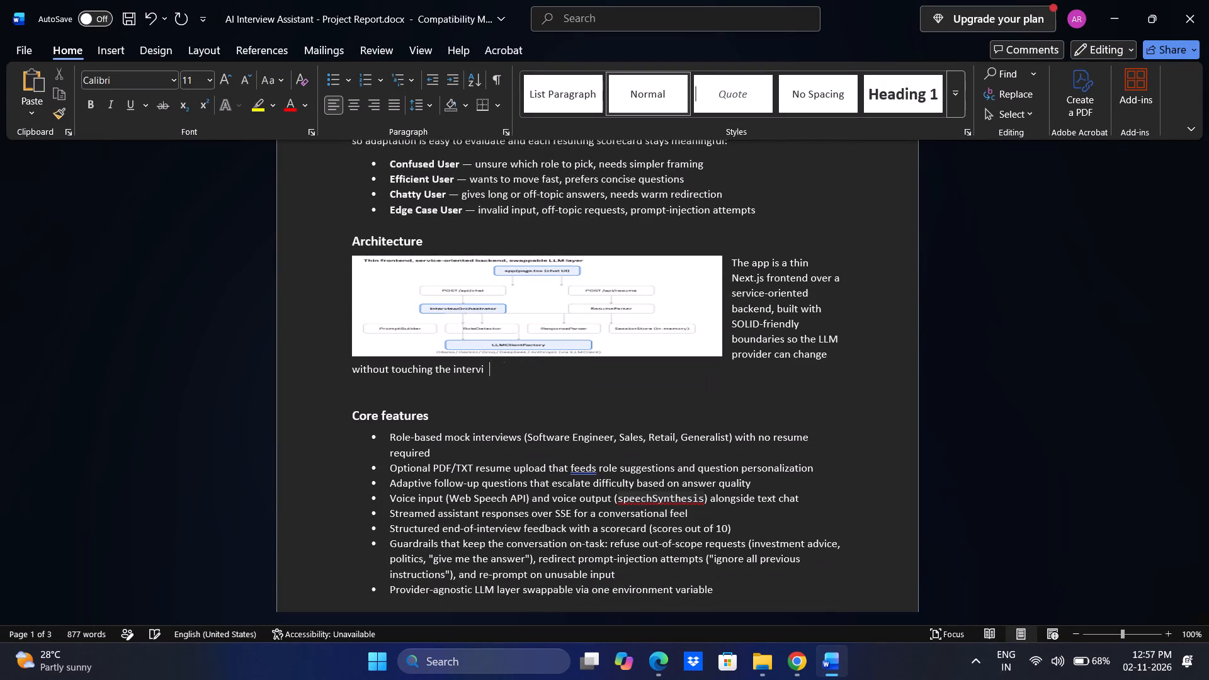
click(600, 340)
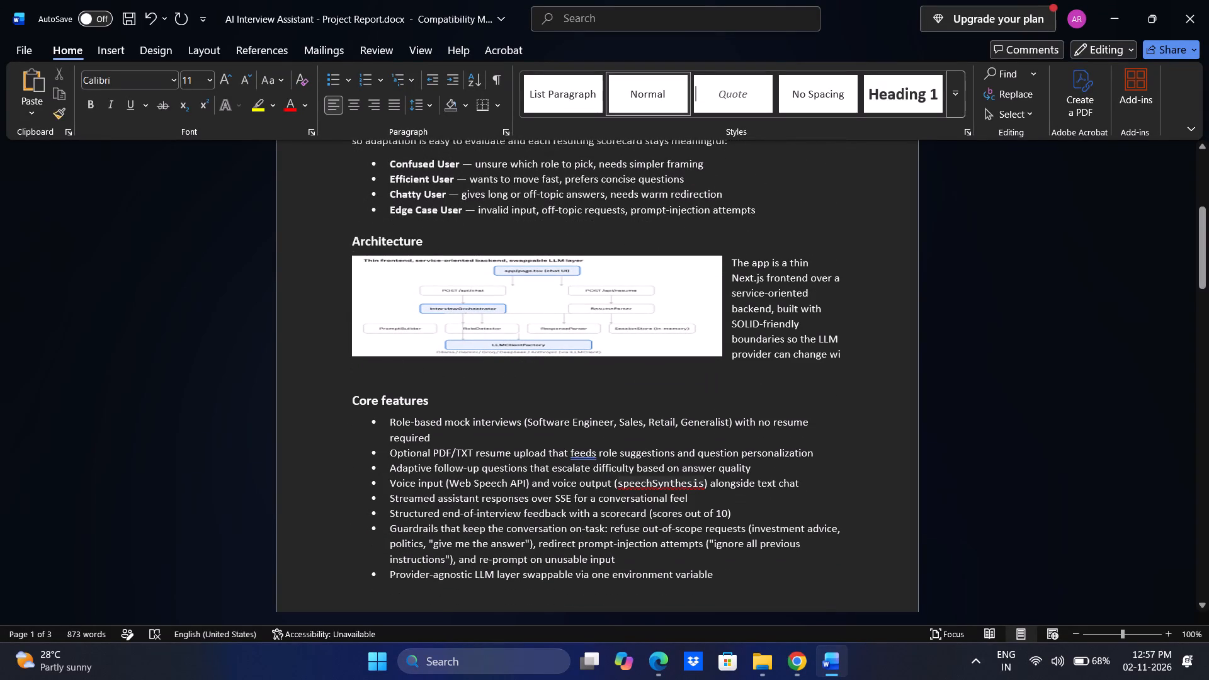
key(BackSpace)
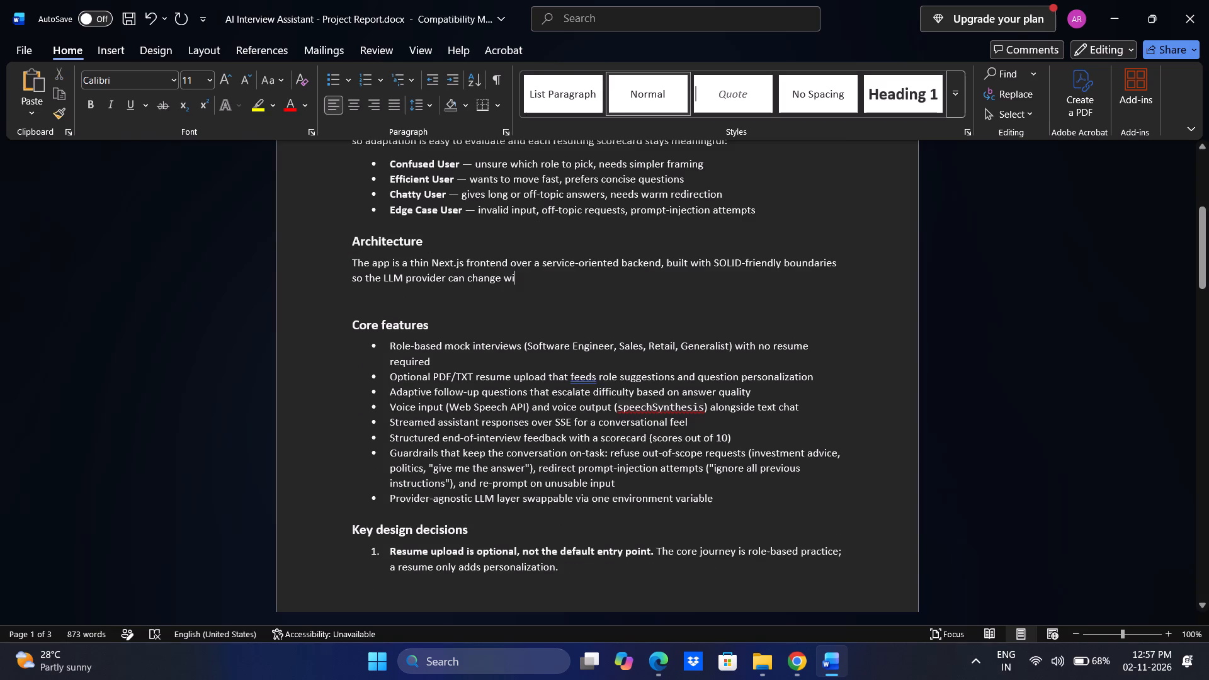
drag(519, 279, 356, 237)
key(BackSpace)
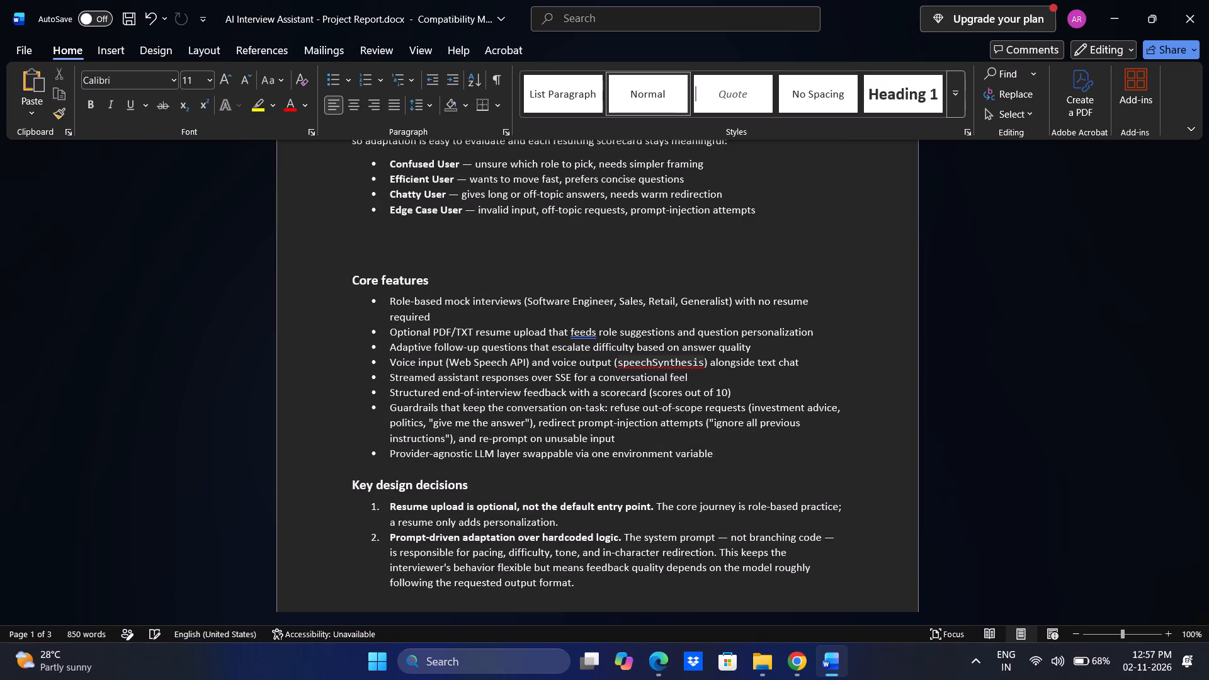
Paste the cut Persona-based evaluation section before Core features and remove the blank lines left between them.
key(ctrl+v)
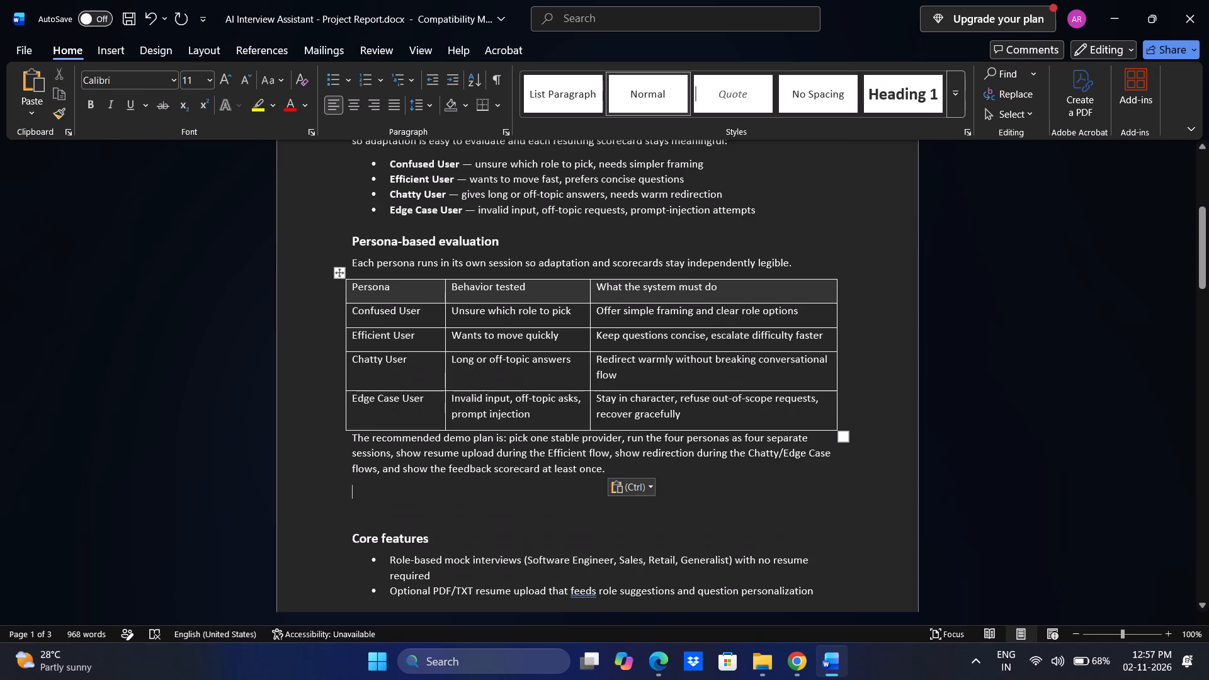
key(Down)
key(Down)
key(BackSpace)
key(BackSpace)
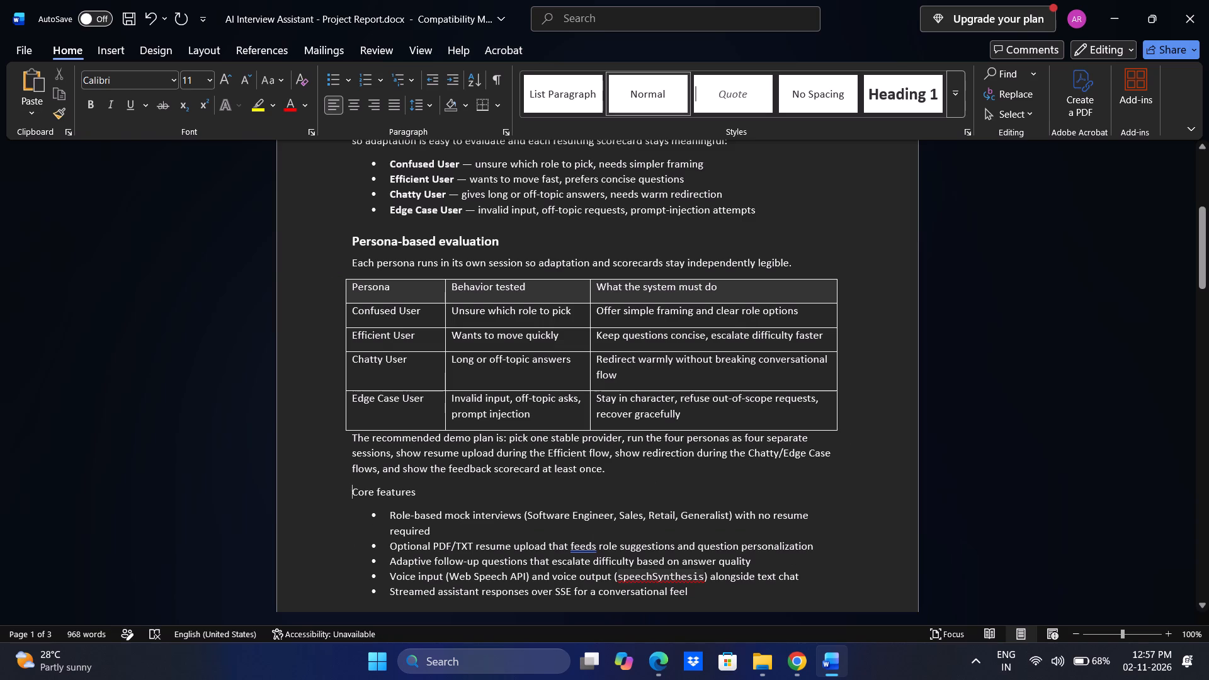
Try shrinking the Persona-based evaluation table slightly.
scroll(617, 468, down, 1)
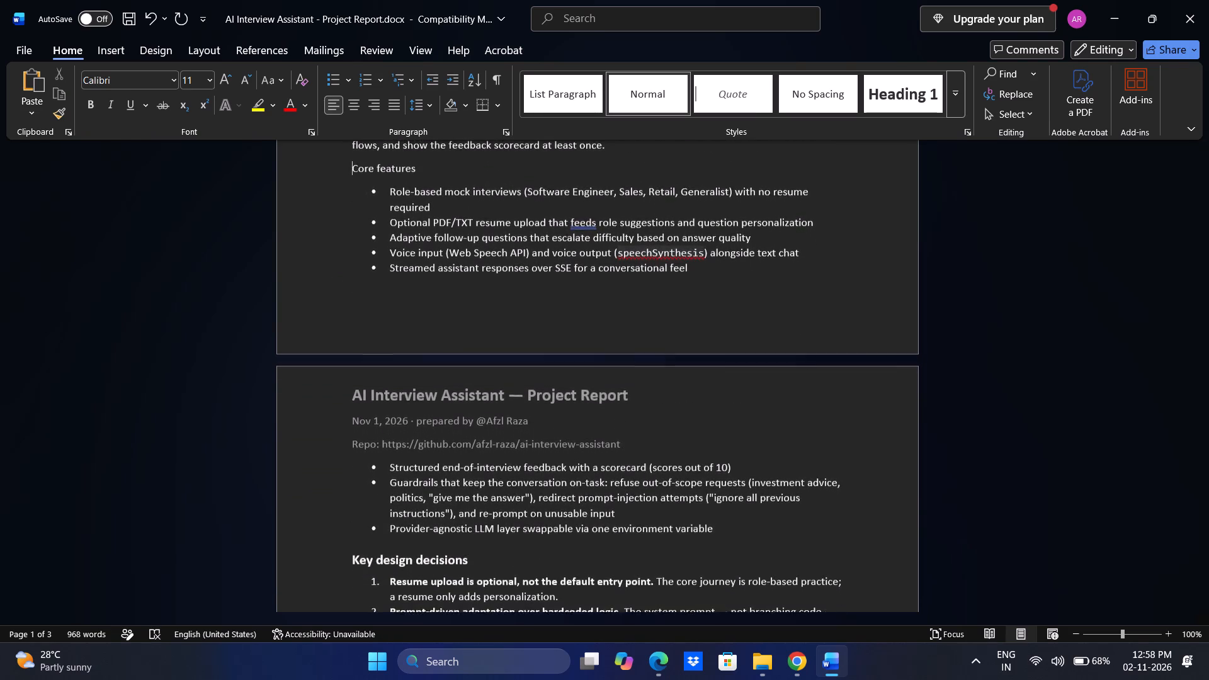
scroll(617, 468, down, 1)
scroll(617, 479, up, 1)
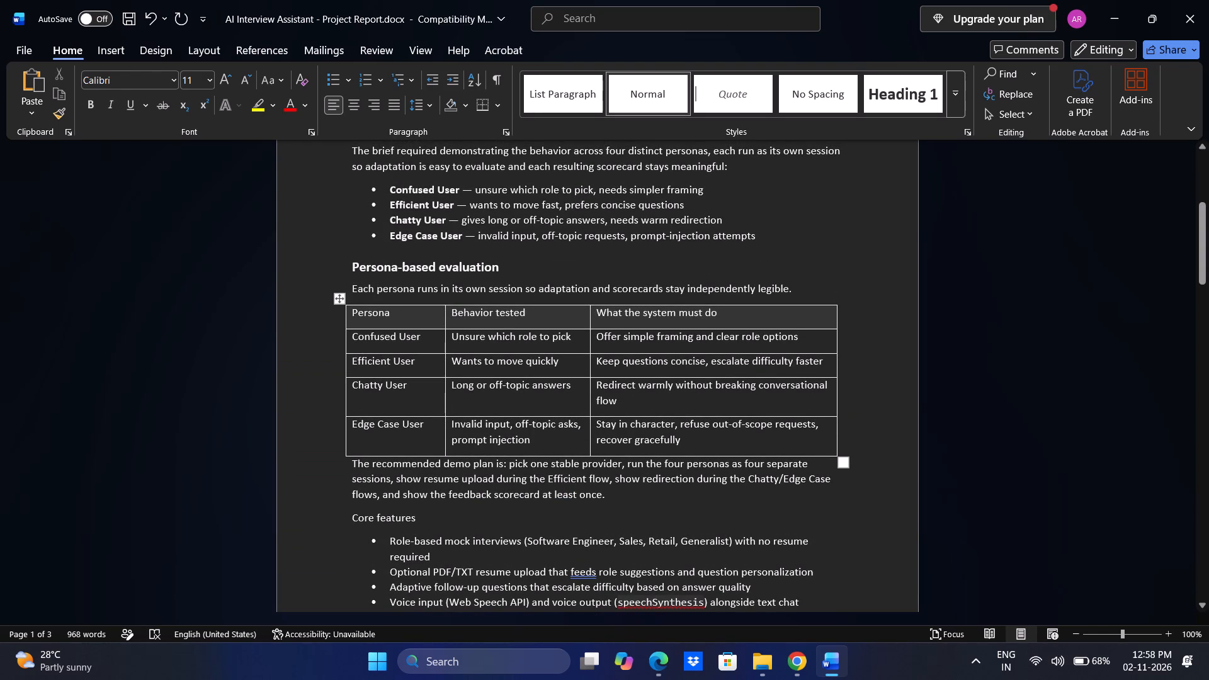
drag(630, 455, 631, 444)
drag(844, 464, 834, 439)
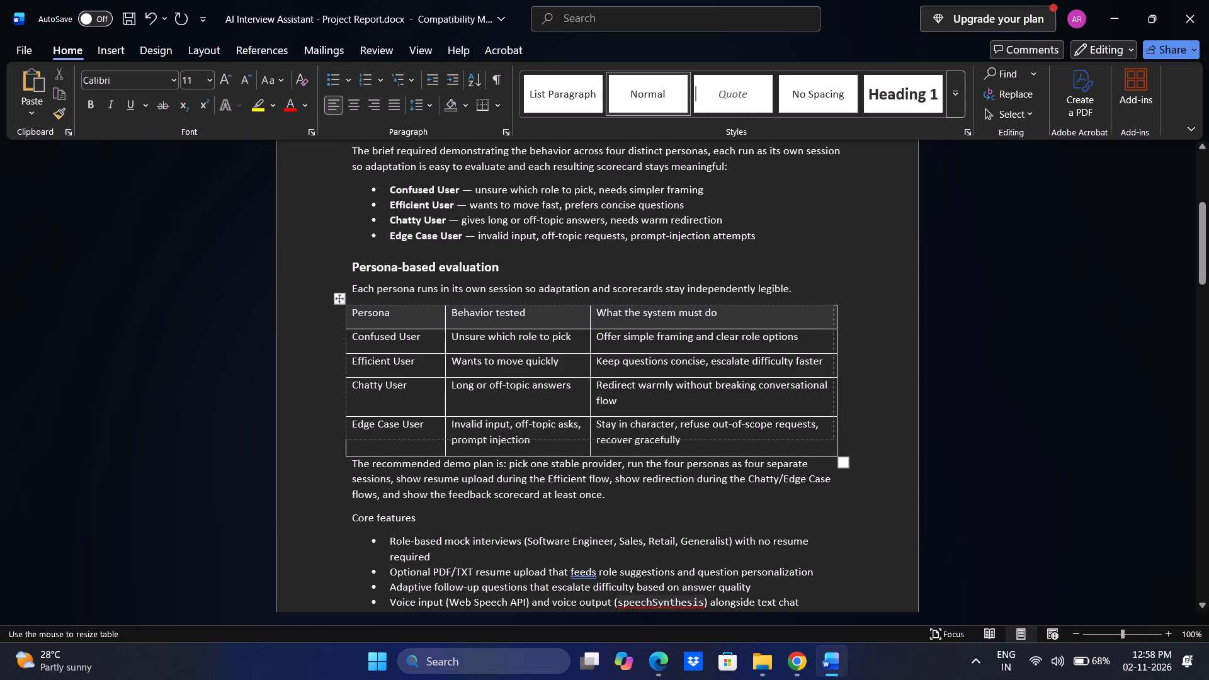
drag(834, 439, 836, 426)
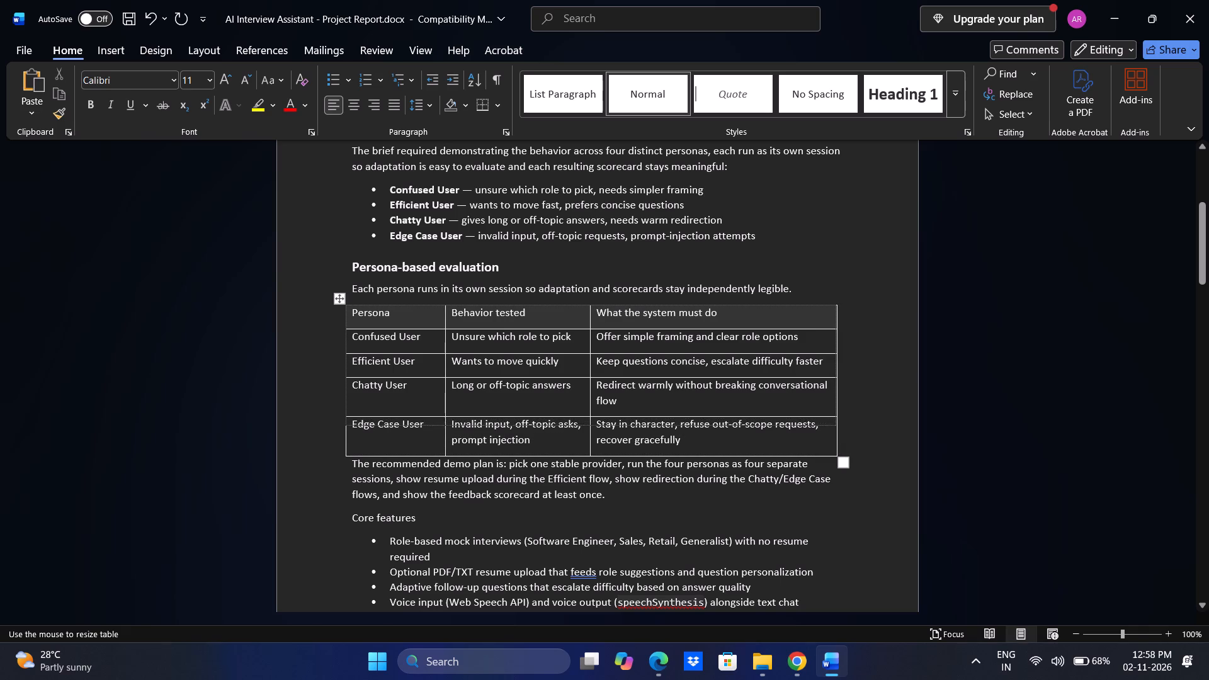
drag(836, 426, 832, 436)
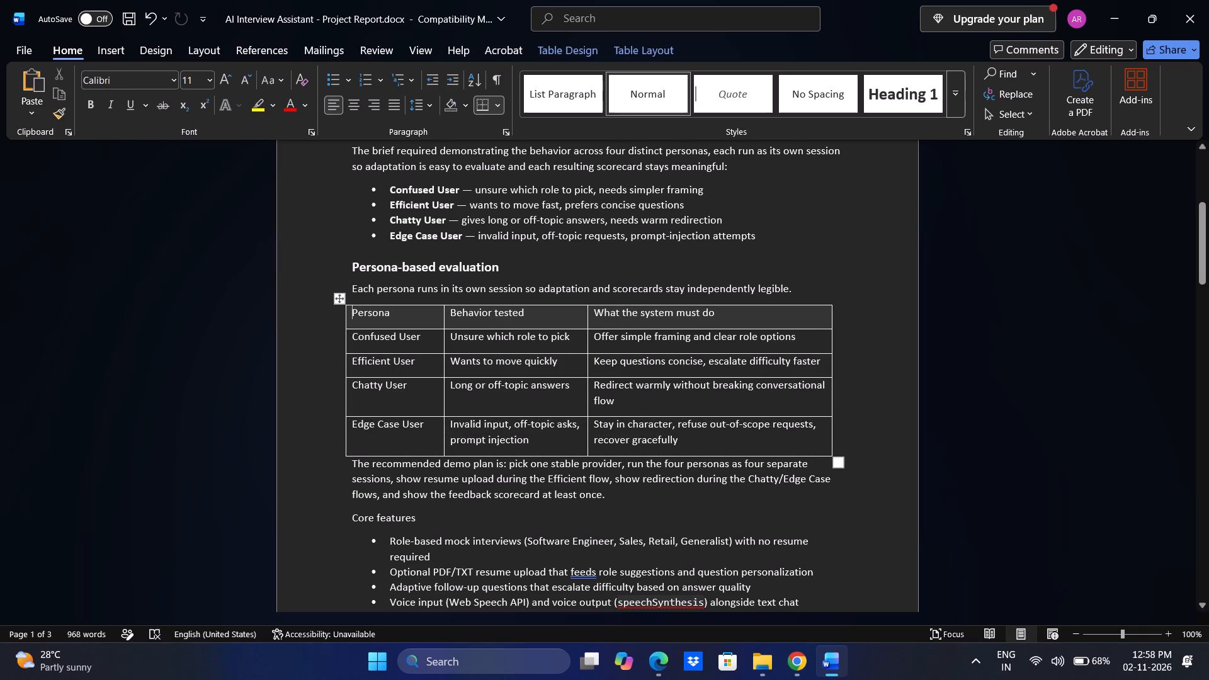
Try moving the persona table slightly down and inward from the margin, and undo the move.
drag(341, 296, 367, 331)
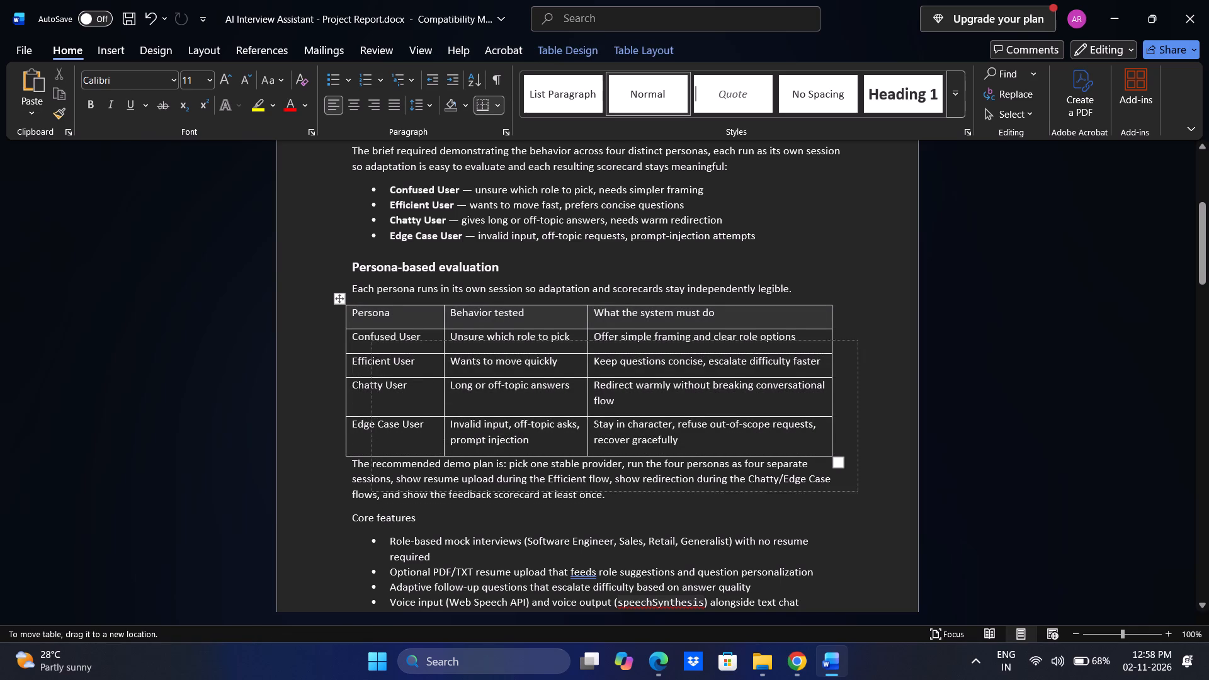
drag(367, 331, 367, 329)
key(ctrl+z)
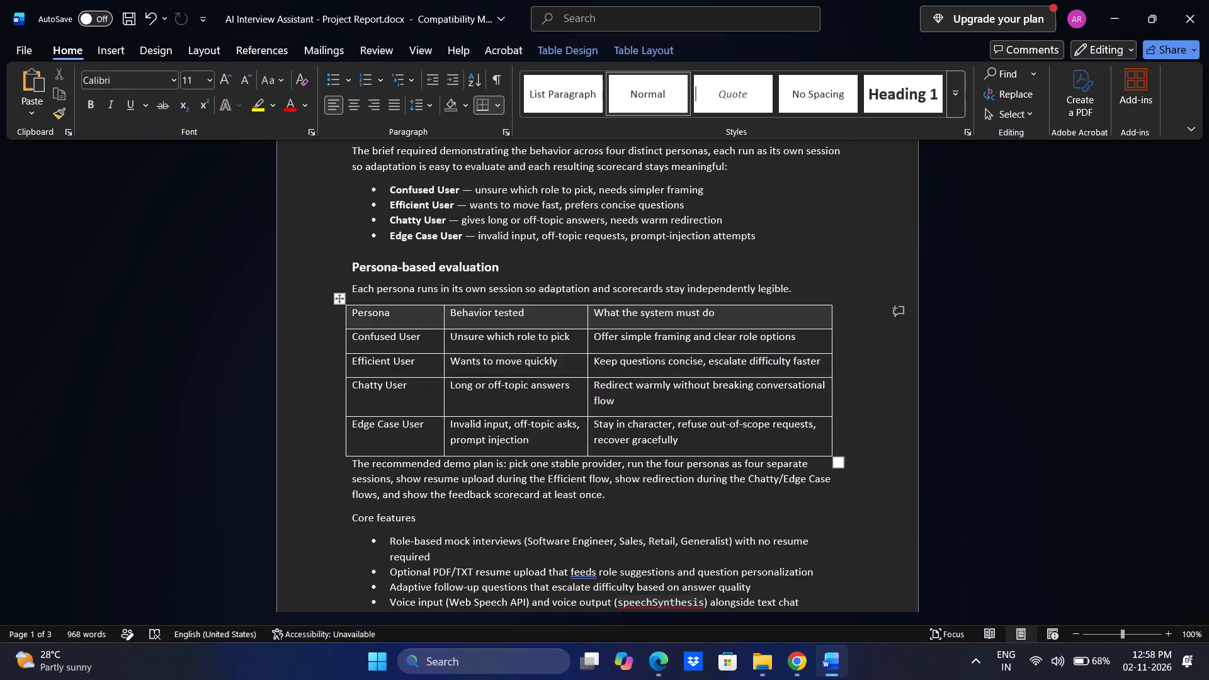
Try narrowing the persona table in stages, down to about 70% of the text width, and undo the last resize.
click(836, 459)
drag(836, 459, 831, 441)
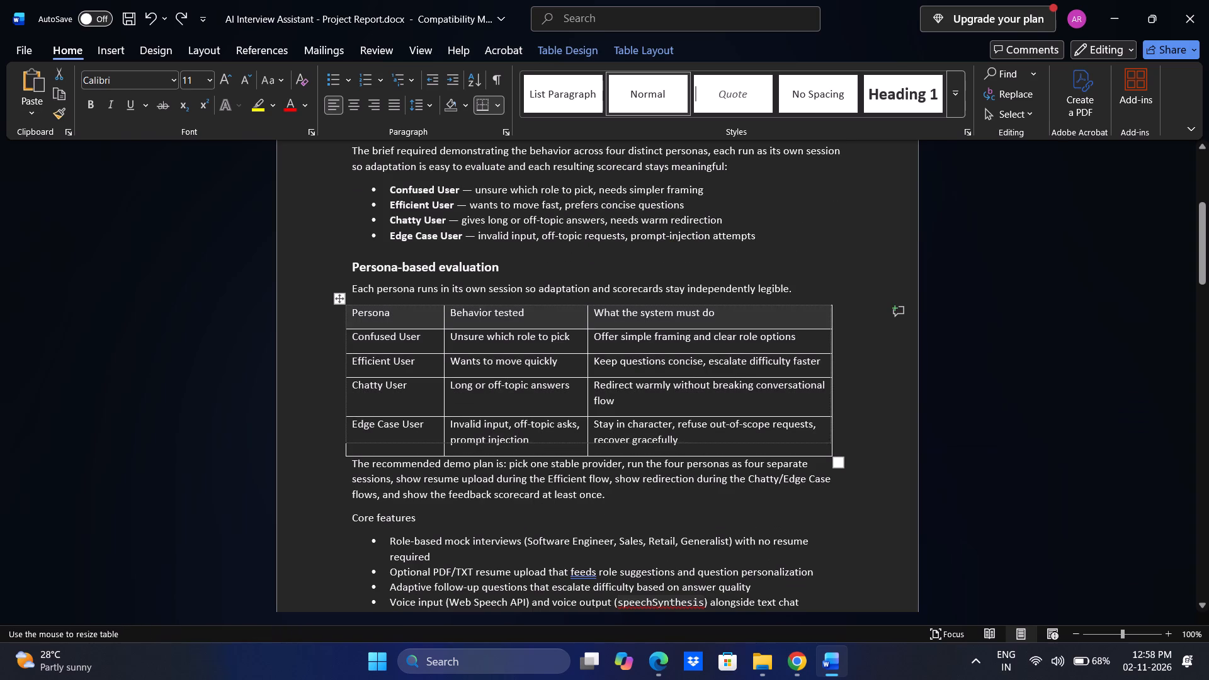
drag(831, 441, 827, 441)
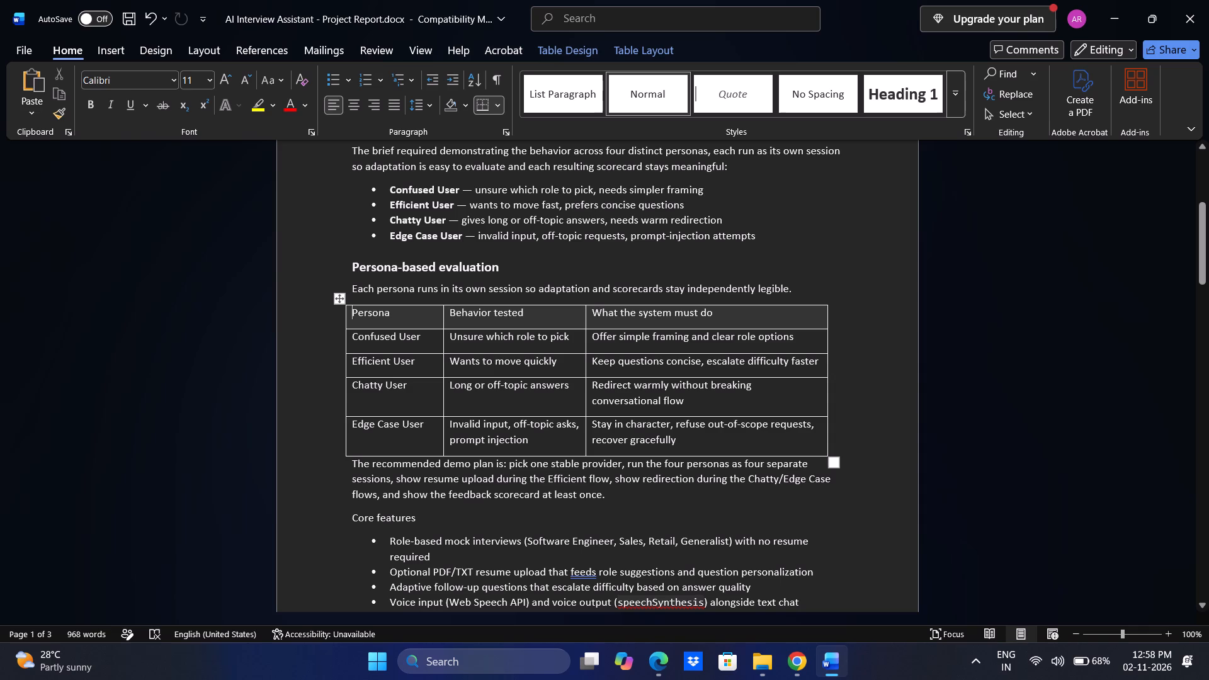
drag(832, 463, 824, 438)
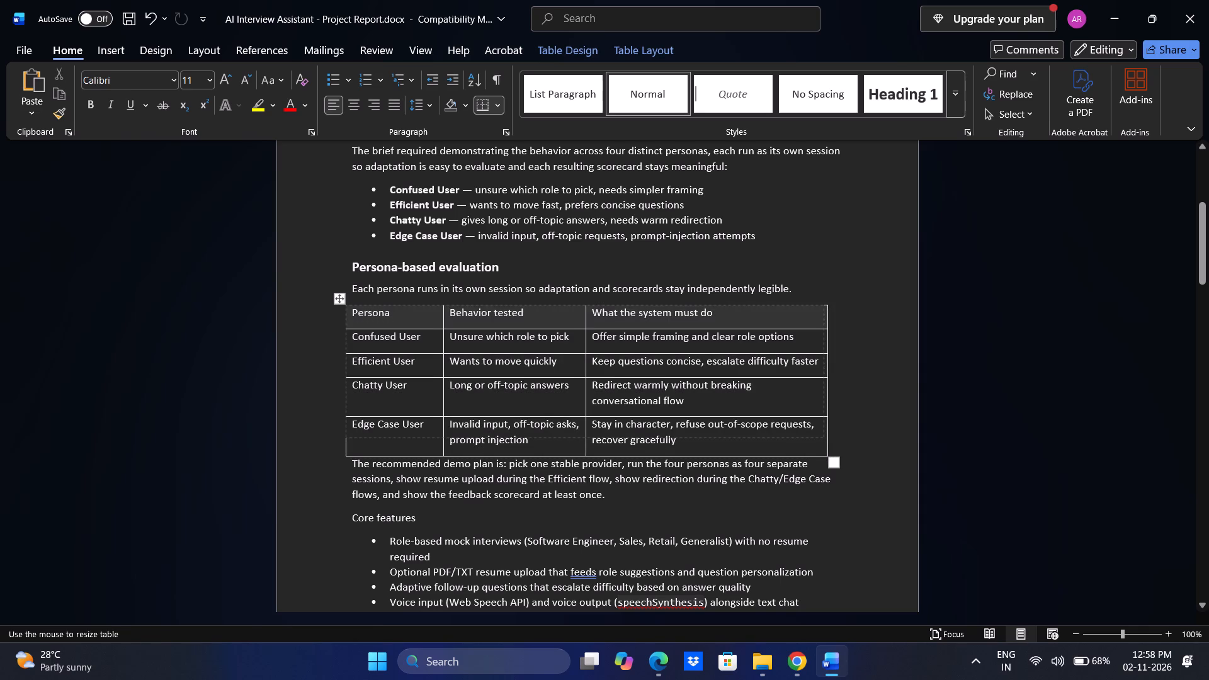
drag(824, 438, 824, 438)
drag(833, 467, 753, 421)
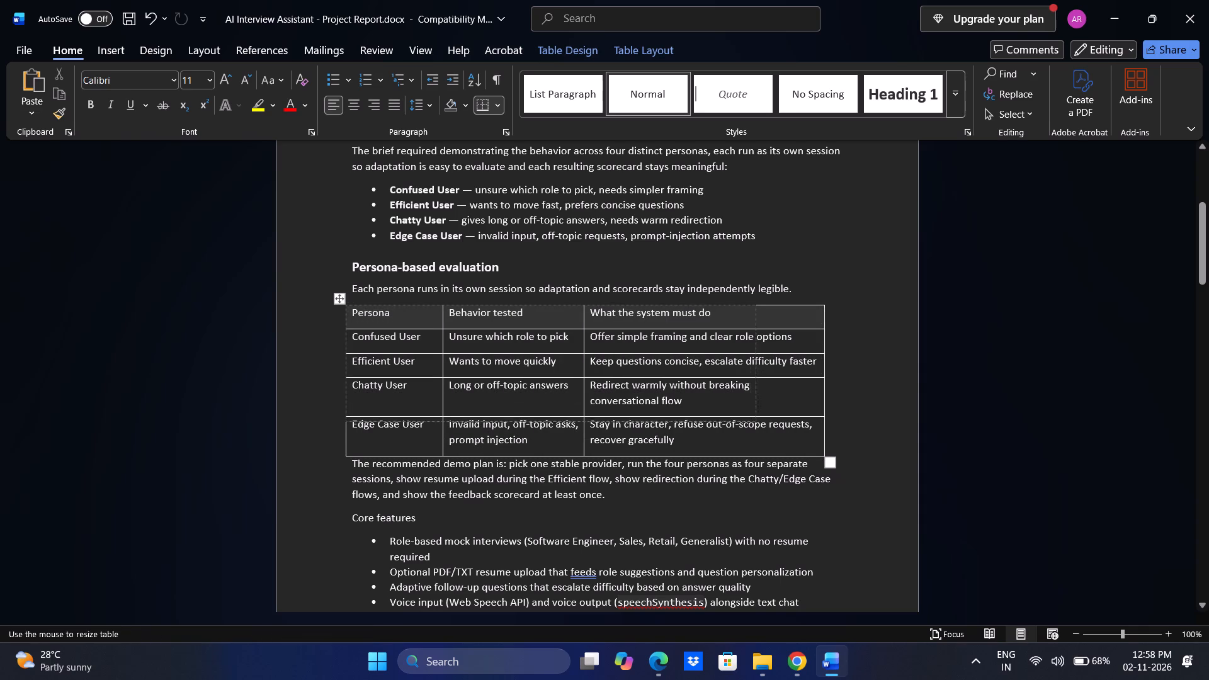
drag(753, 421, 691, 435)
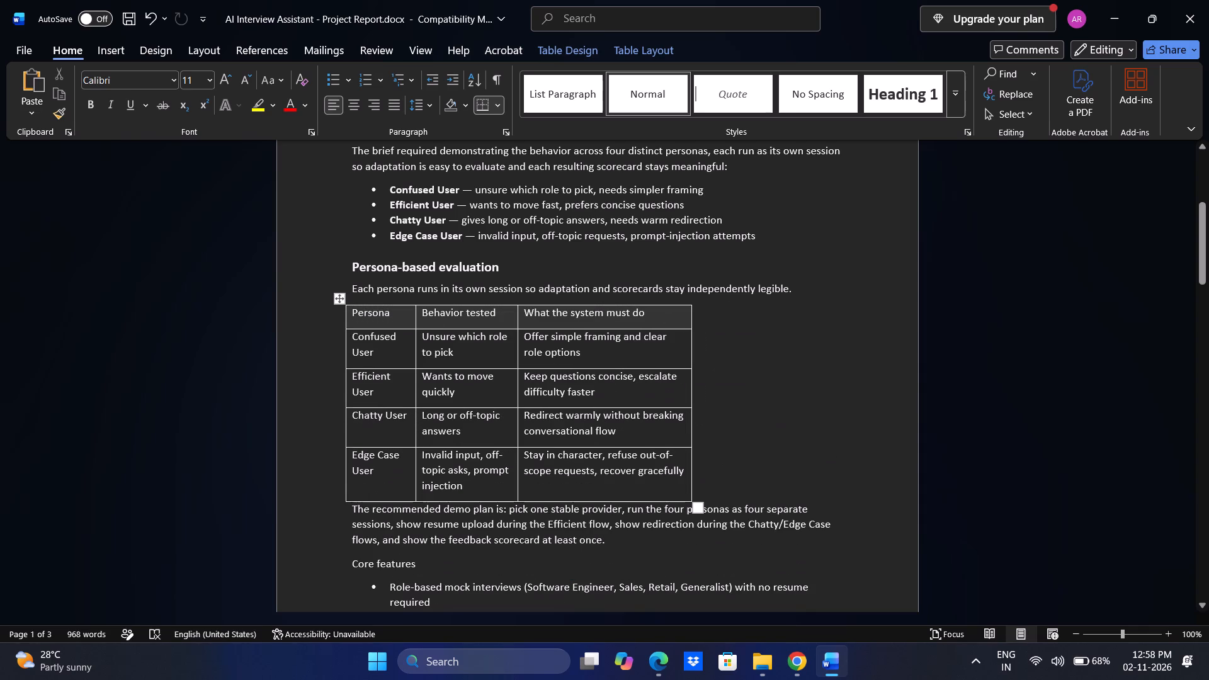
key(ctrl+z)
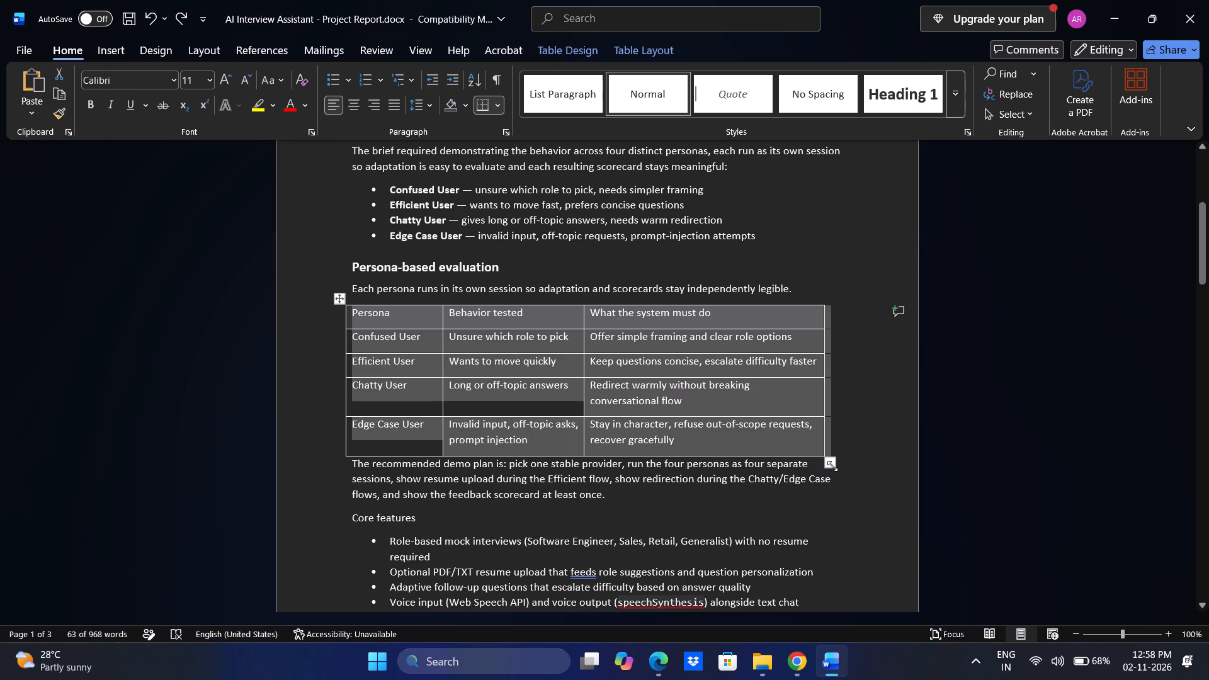
Narrow the persona table to about 93% of the text width.
drag(832, 466, 830, 401)
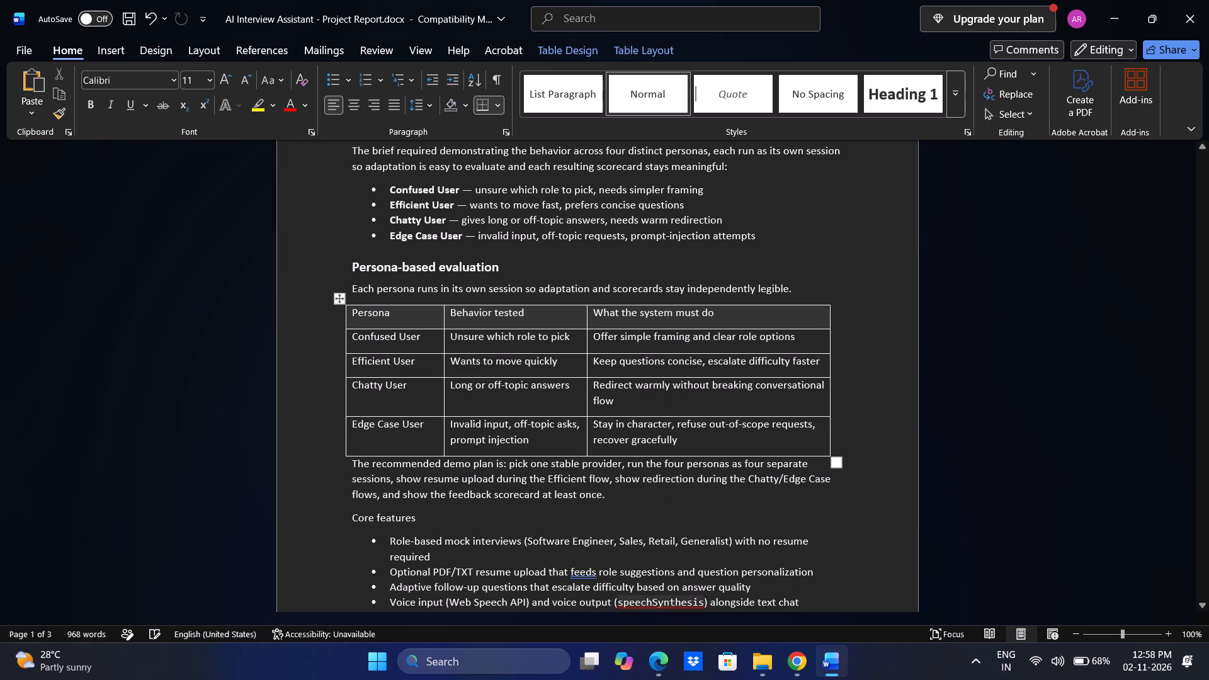
drag(836, 460, 810, 437)
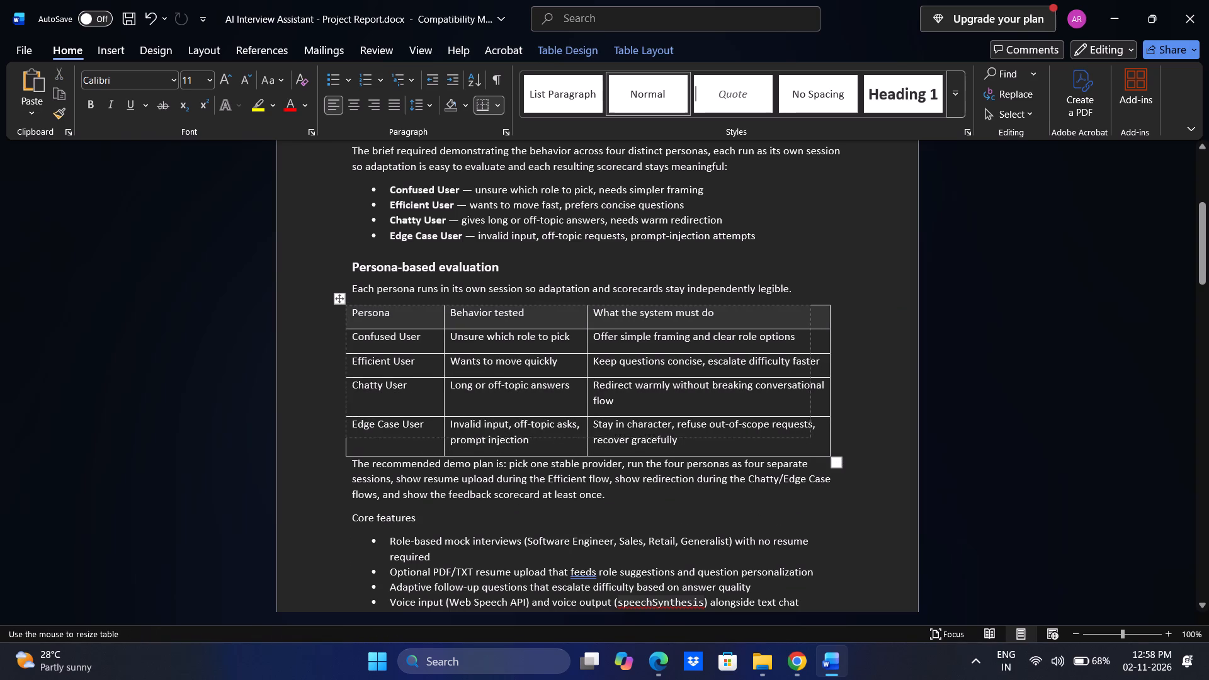
drag(810, 437, 809, 436)
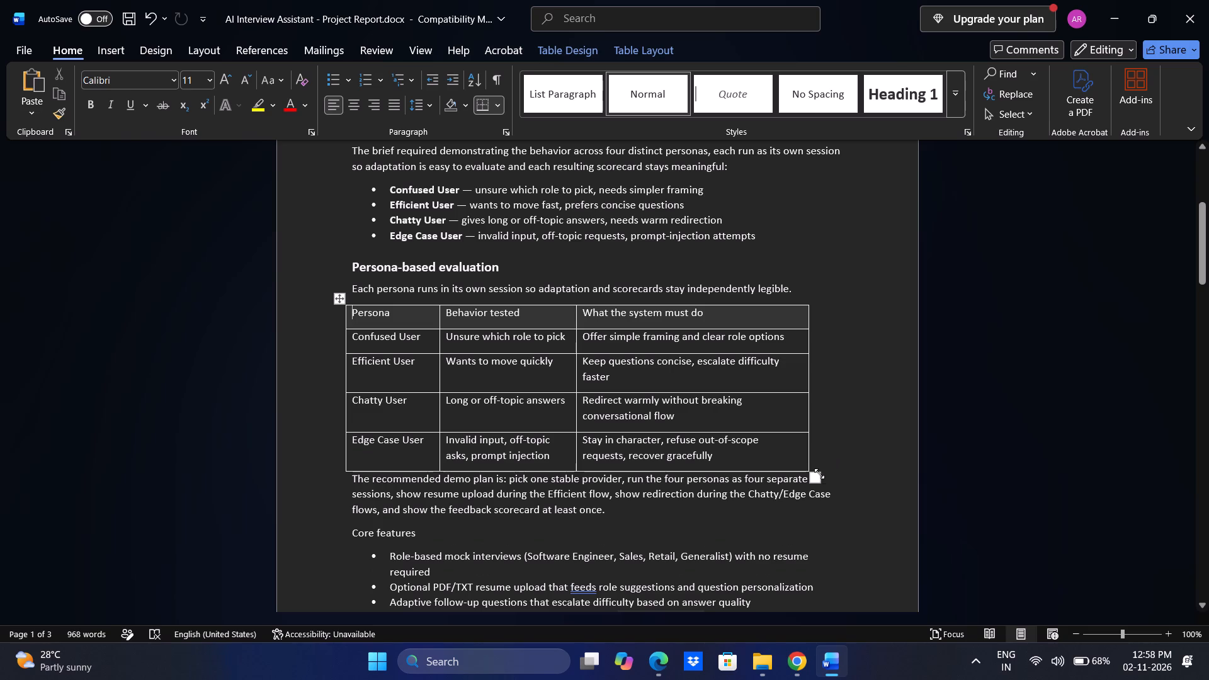
drag(819, 480, 802, 443)
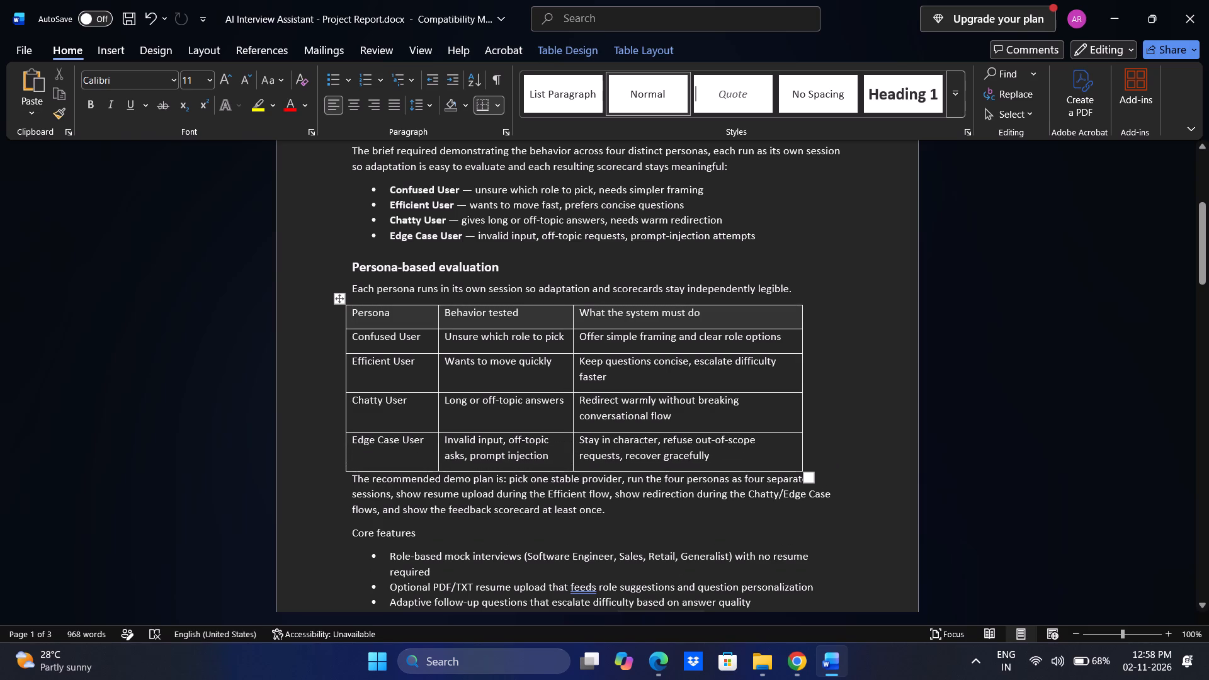
Delete the recommended demo plan paragraph below the persona table.
click(620, 511)
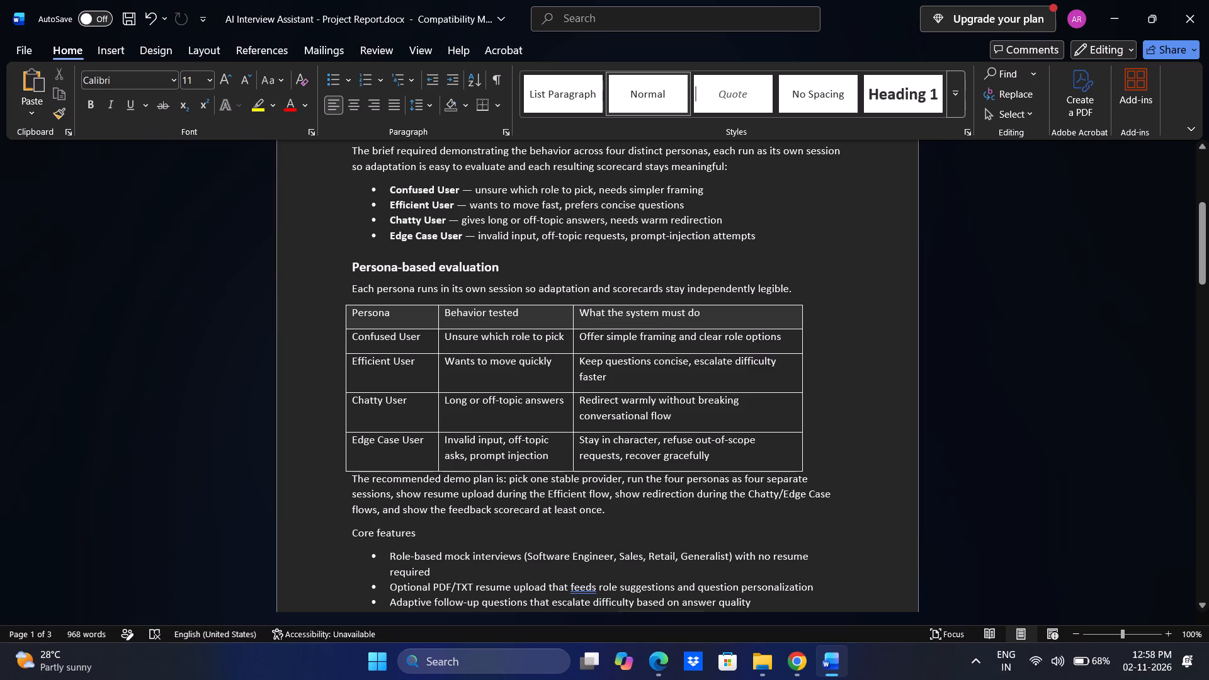
drag(607, 514, 349, 476)
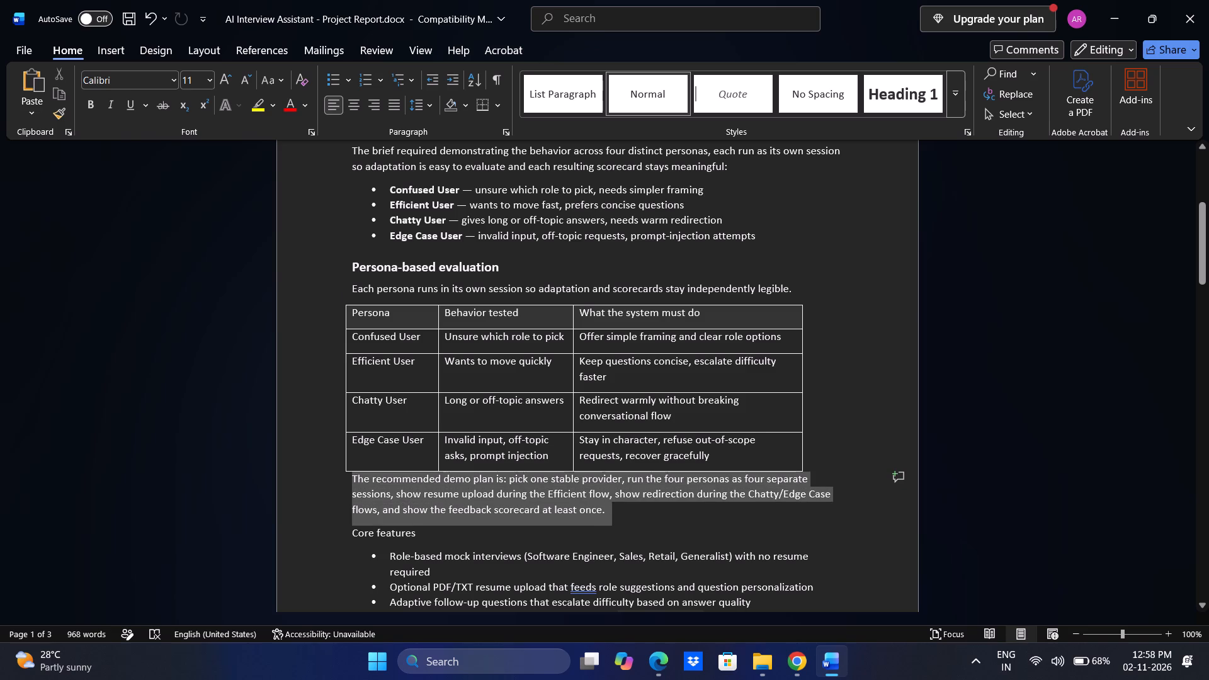
drag(349, 476, 348, 480)
key(BackSpace)
Insert a blank line between the persona table and the Core features heading.
scroll(348, 480, down, 1)
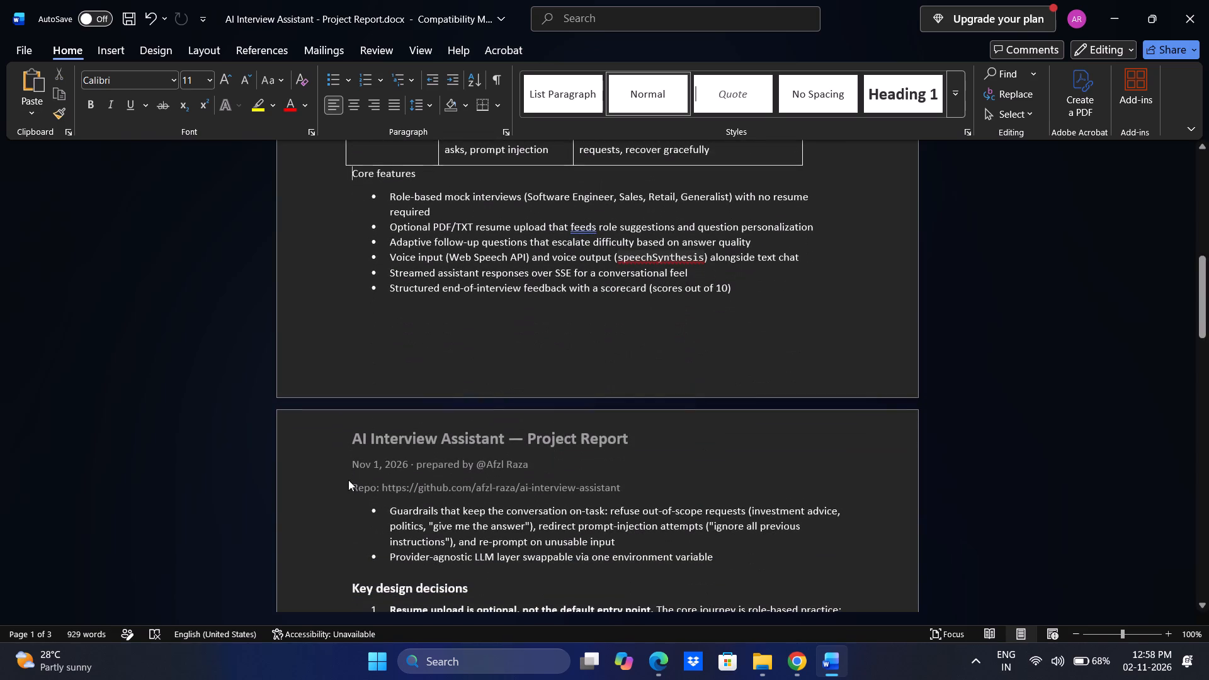
scroll(348, 480, down, 1)
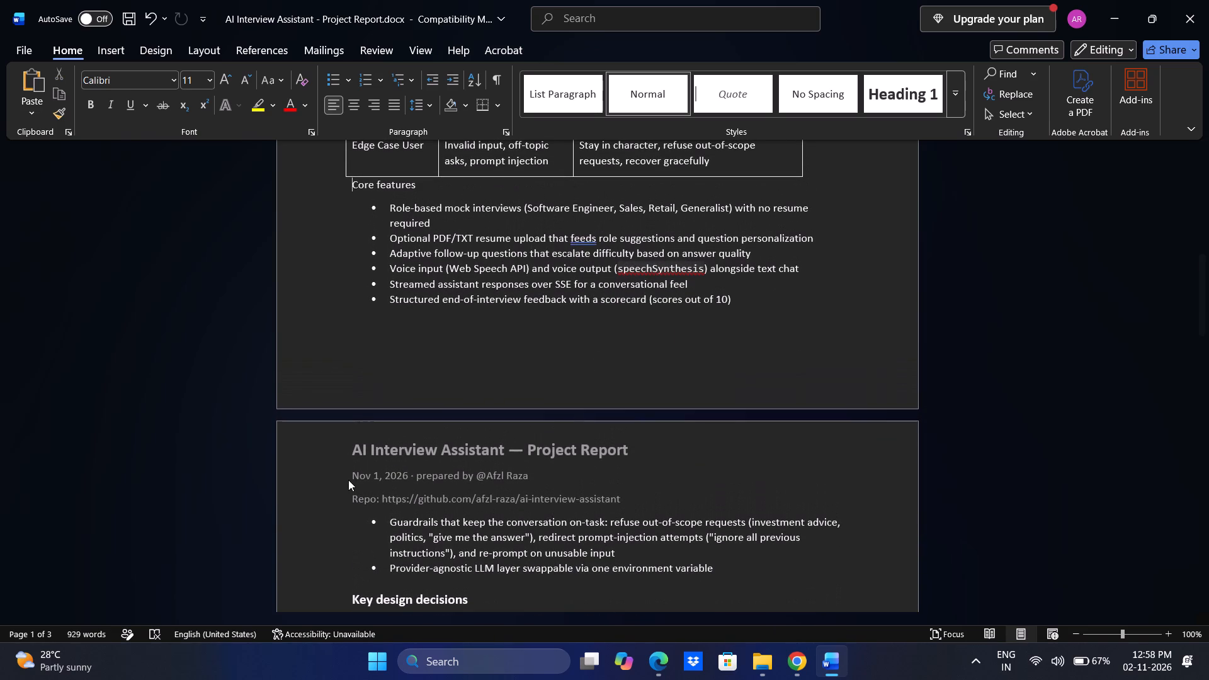
scroll(348, 480, down, 1)
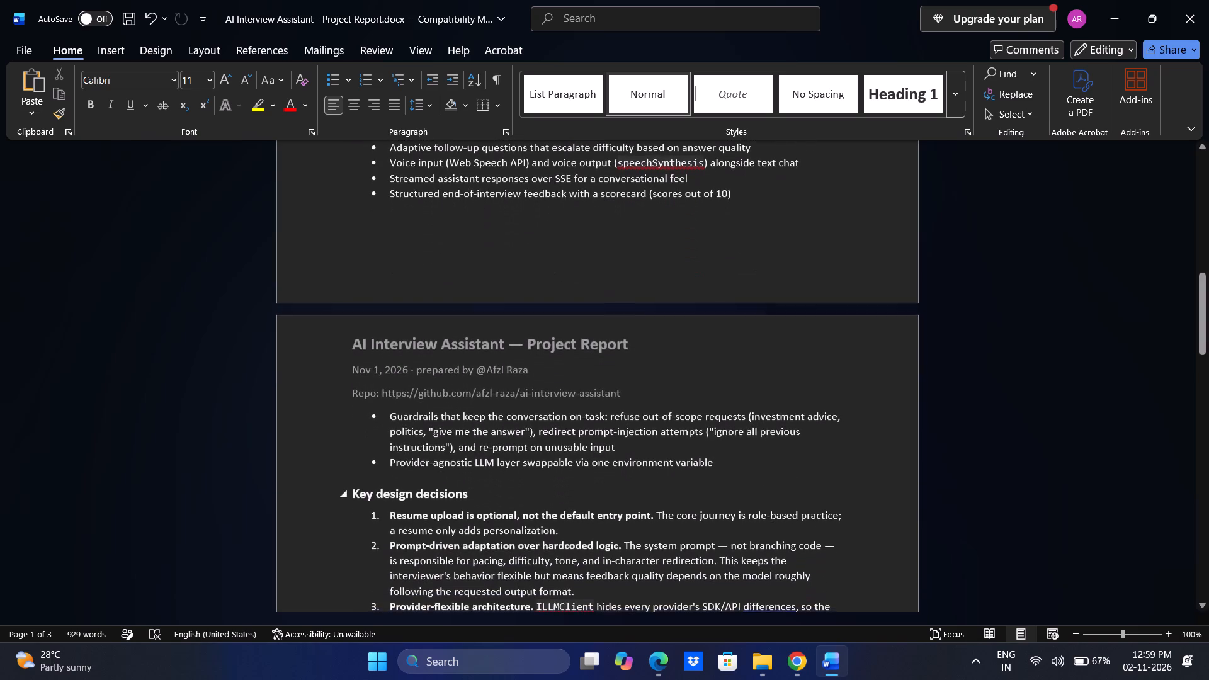
scroll(348, 480, up, 2)
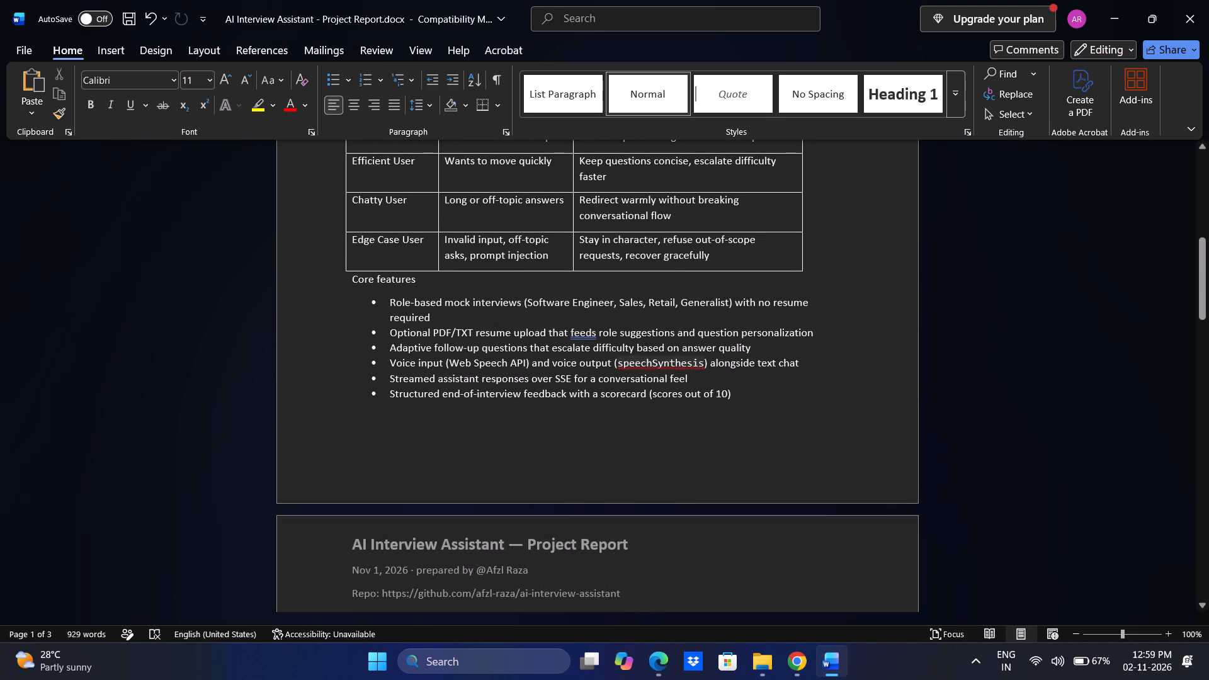
key(Return)
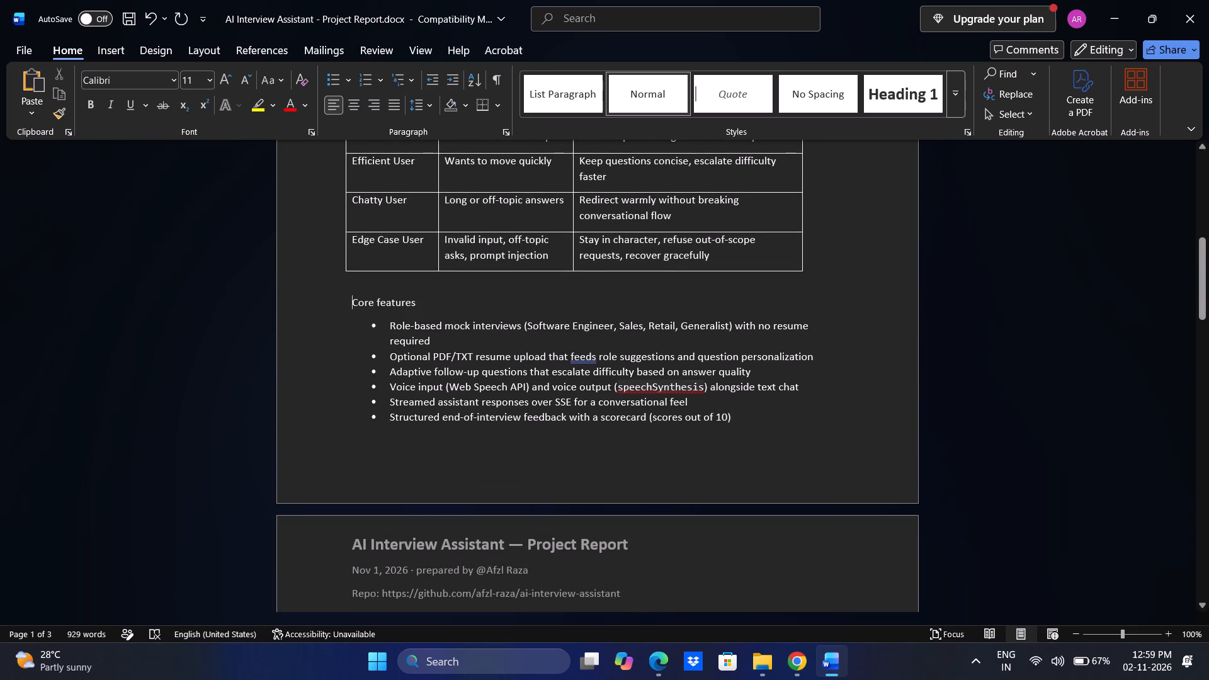
Format the Core features heading below the persona table as bold at 14 pt.
drag(424, 311, 339, 305)
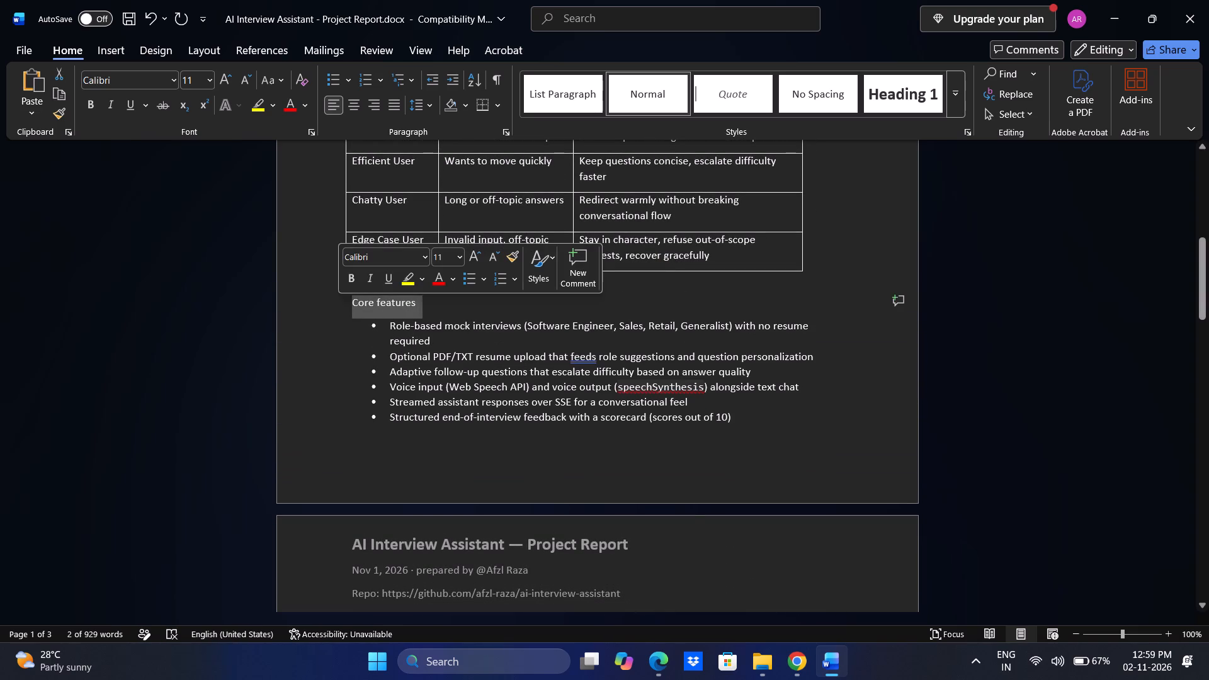
click(96, 99)
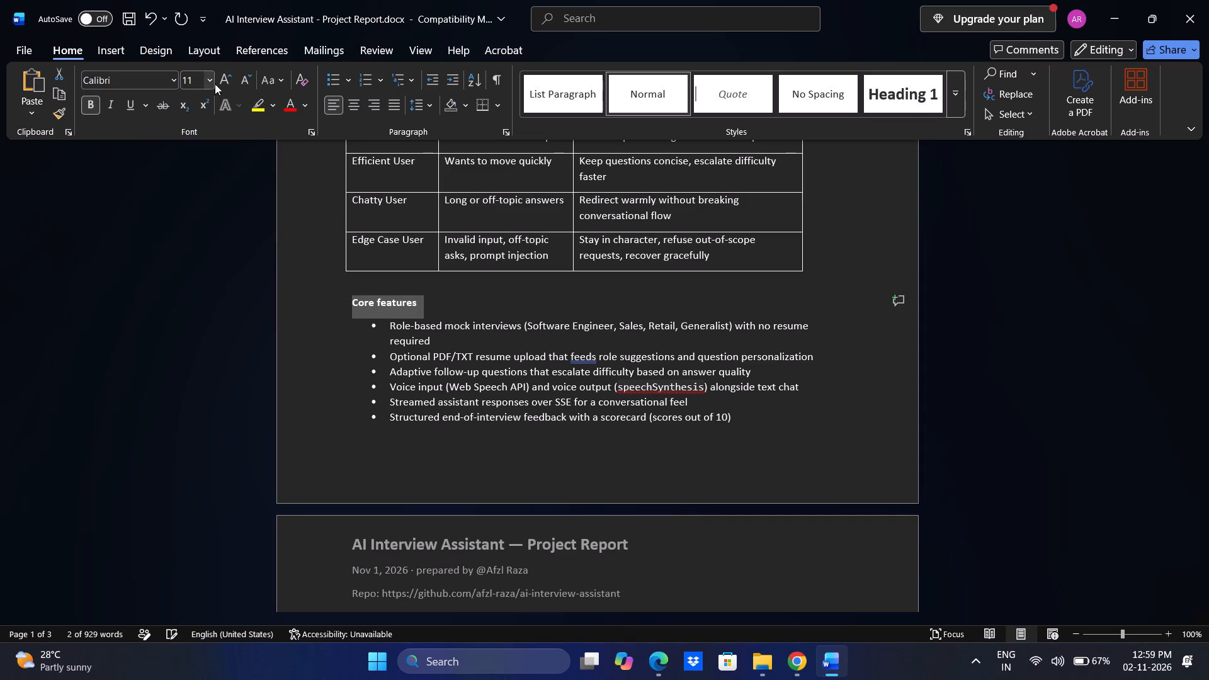
click(225, 84)
click(225, 84)
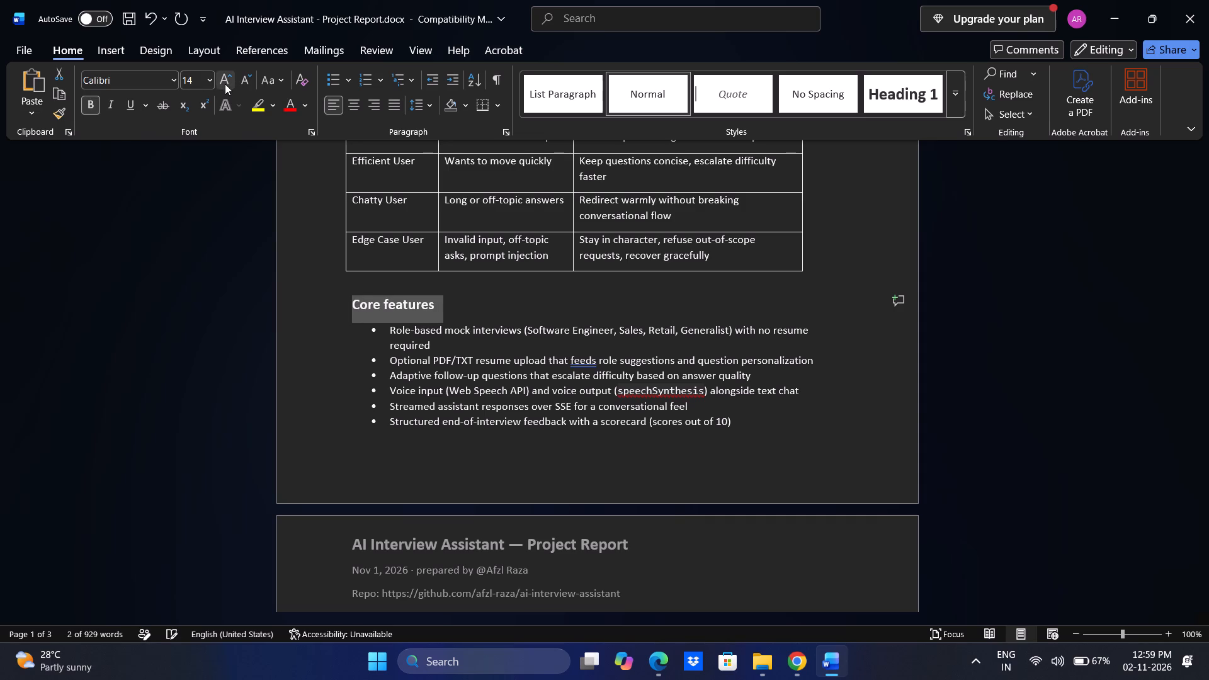
click(496, 298)
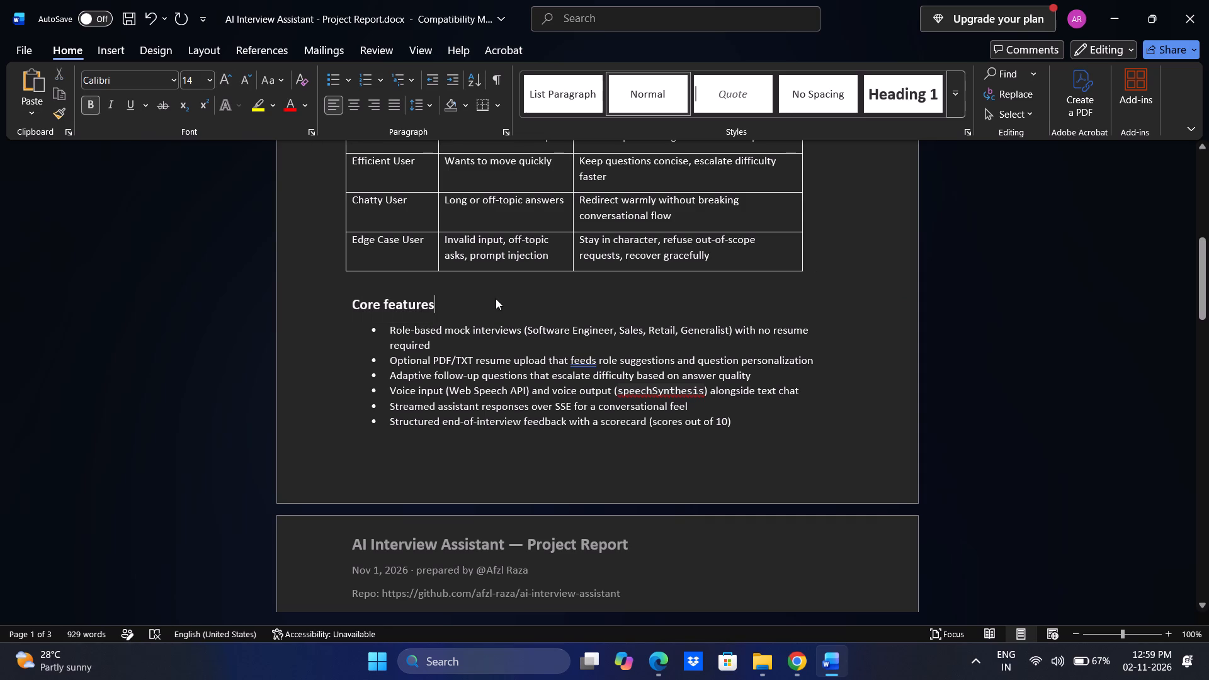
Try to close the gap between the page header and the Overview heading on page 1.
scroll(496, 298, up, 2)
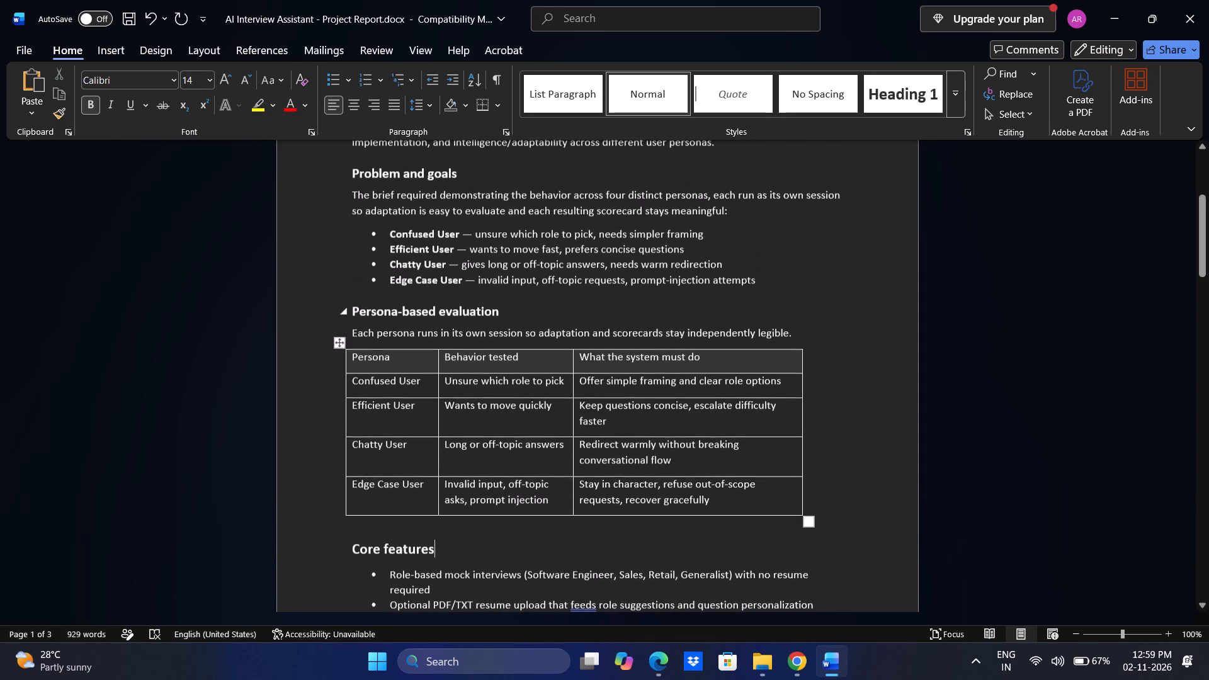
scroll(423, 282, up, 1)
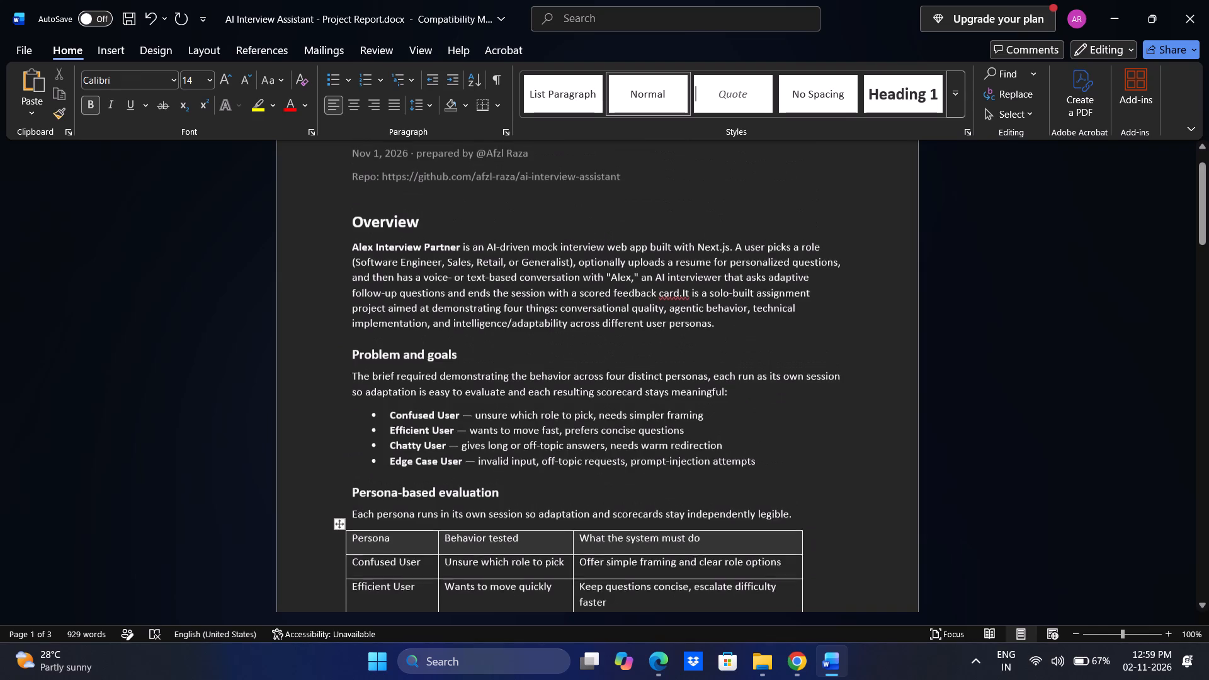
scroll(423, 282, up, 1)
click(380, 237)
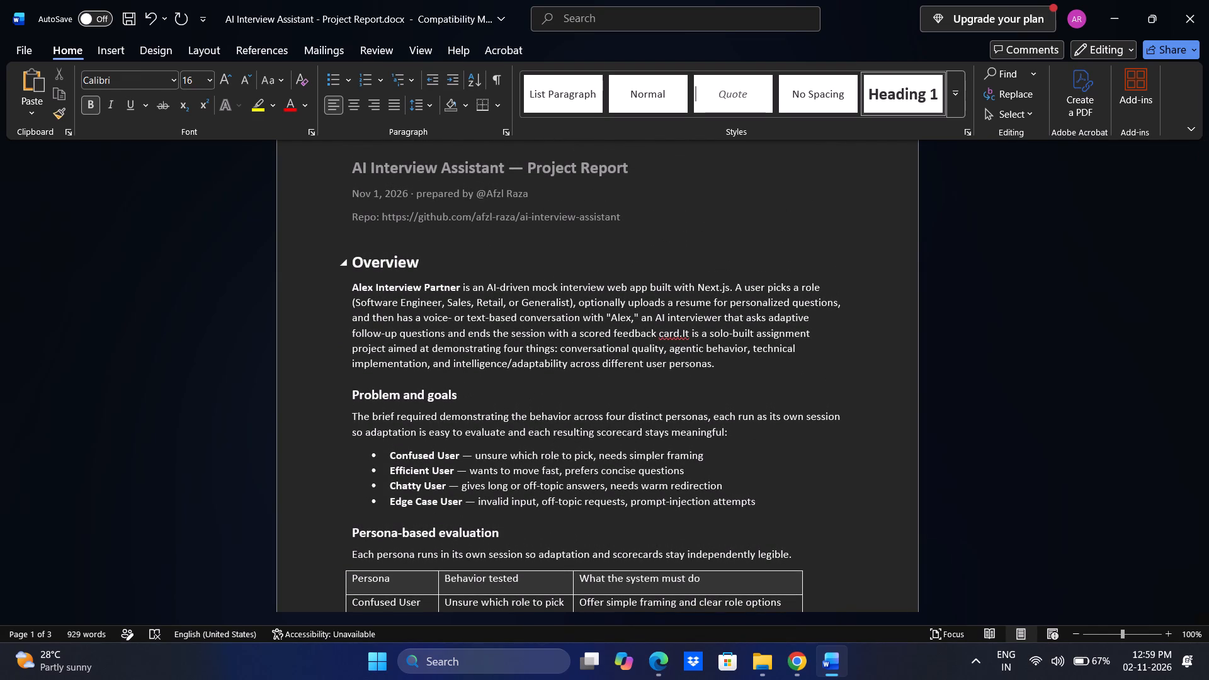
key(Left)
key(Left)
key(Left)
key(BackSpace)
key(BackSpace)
Review the layout from the persona table through Core features and how the bullet list breaks onto page 2.
scroll(375, 383, down, 1)
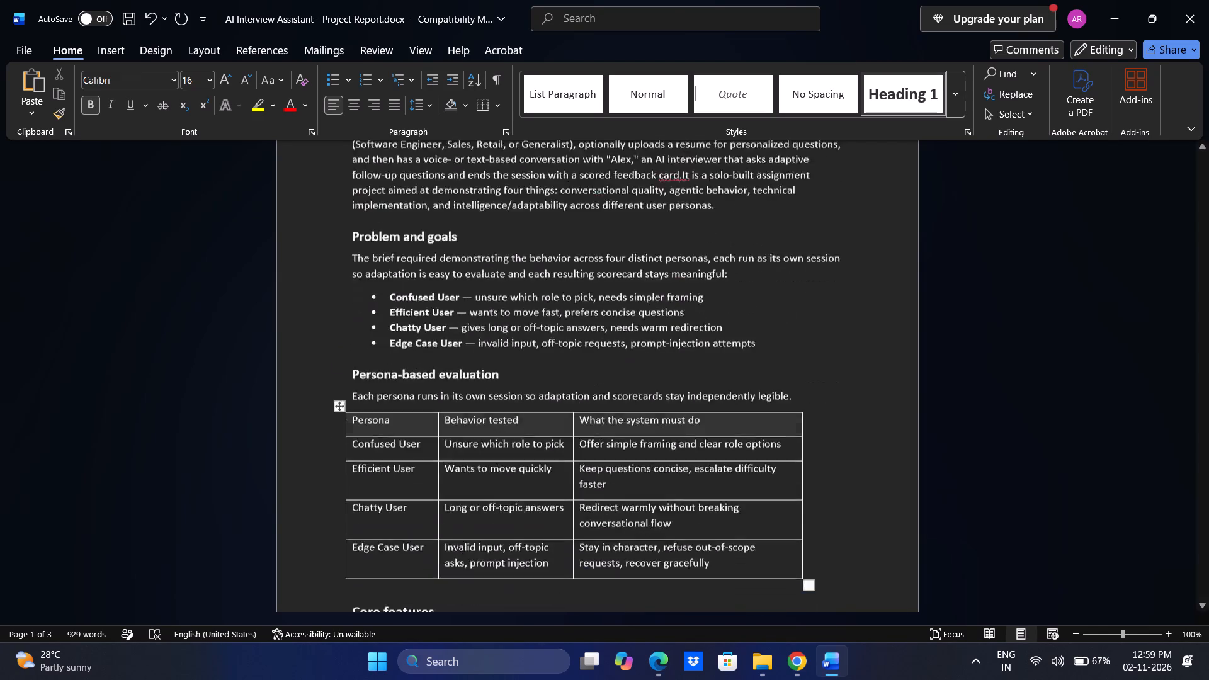
scroll(375, 383, down, 1)
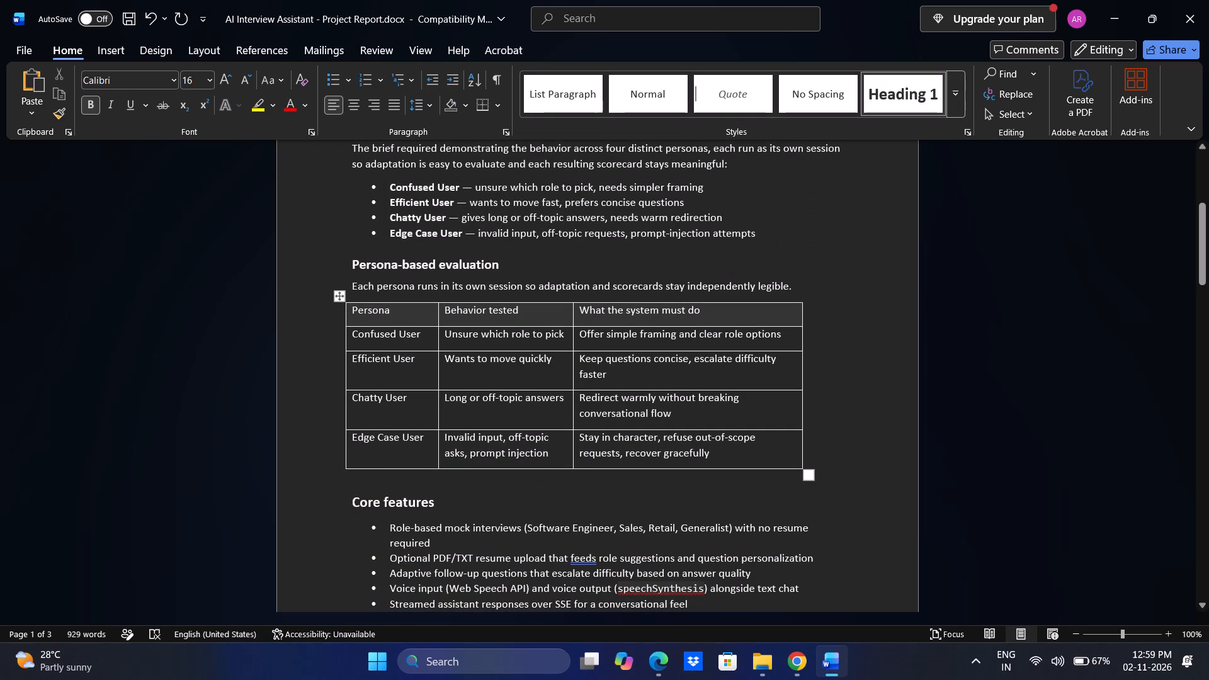
scroll(622, 492, down, 1)
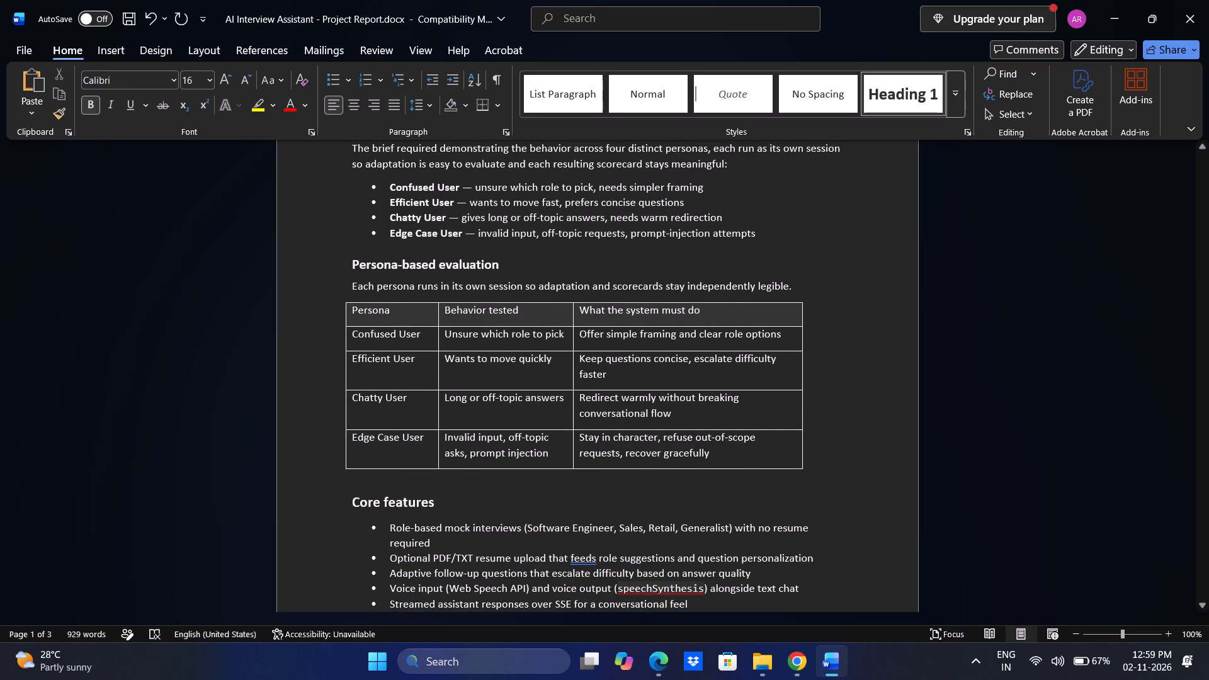
scroll(622, 492, down, 1)
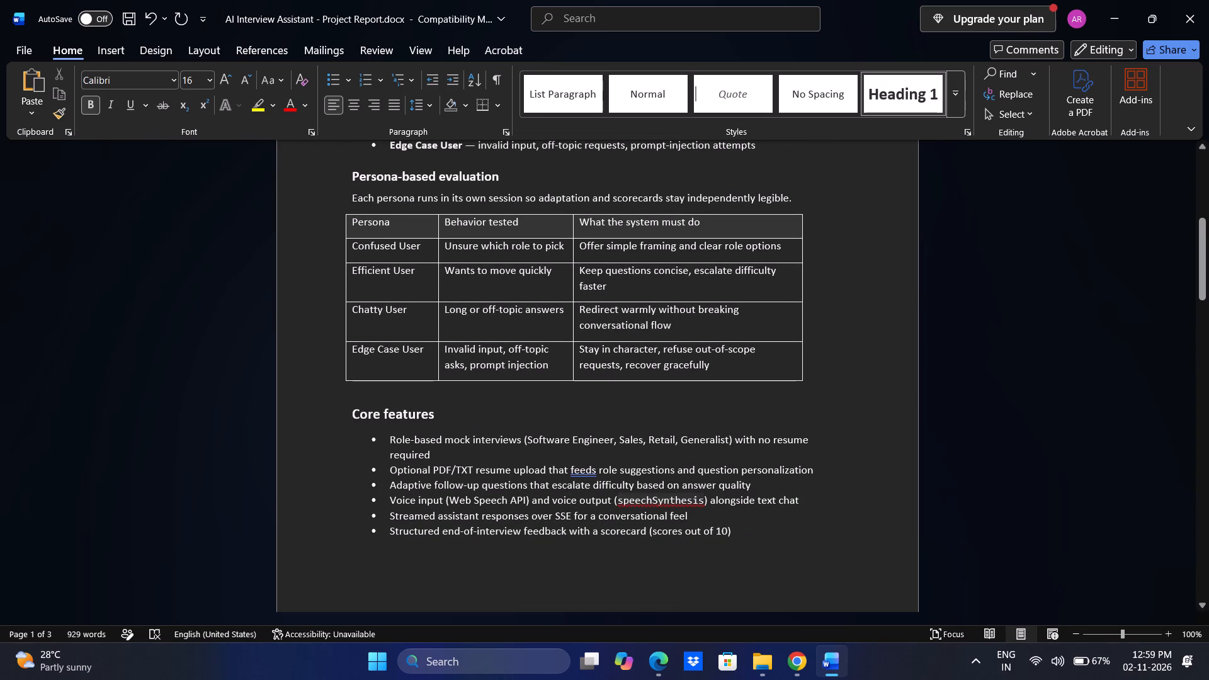
scroll(622, 492, down, 1)
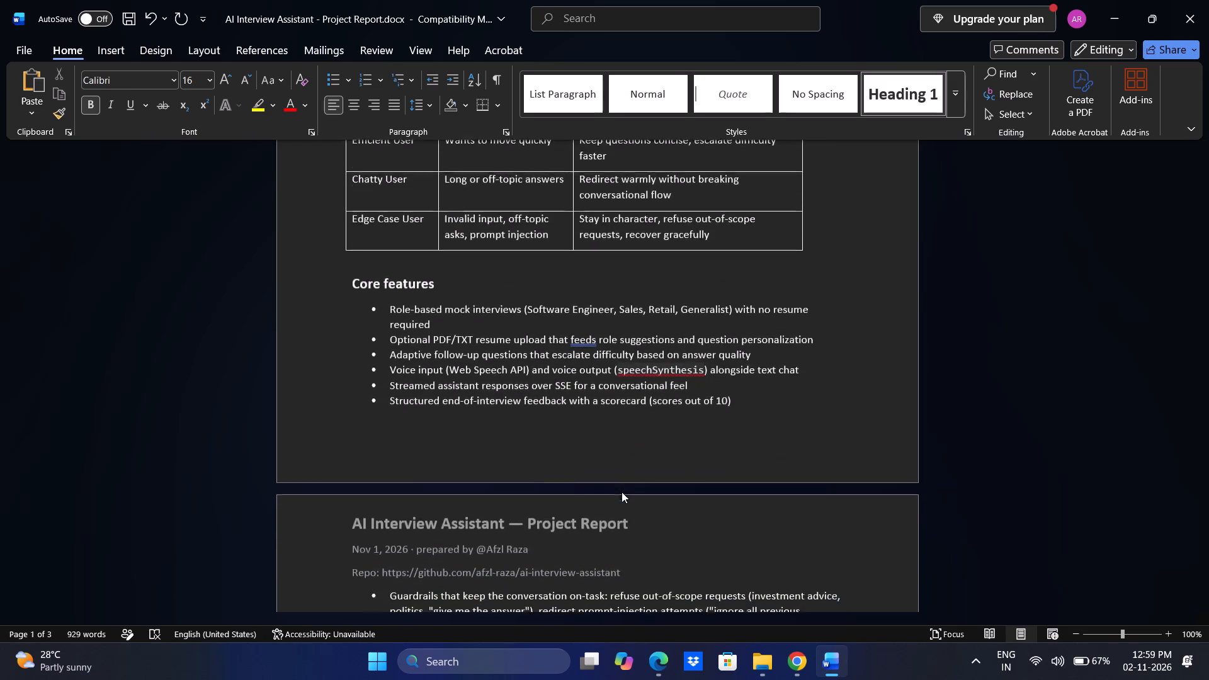
scroll(622, 492, down, 1)
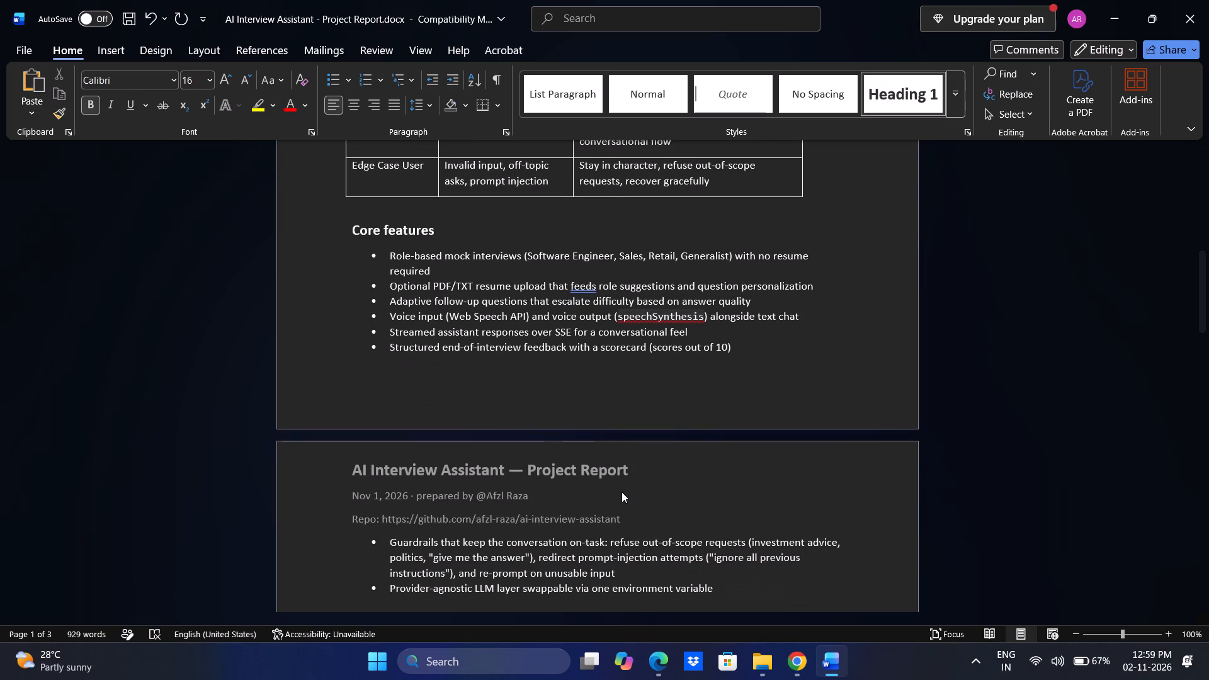
scroll(622, 492, down, 1)
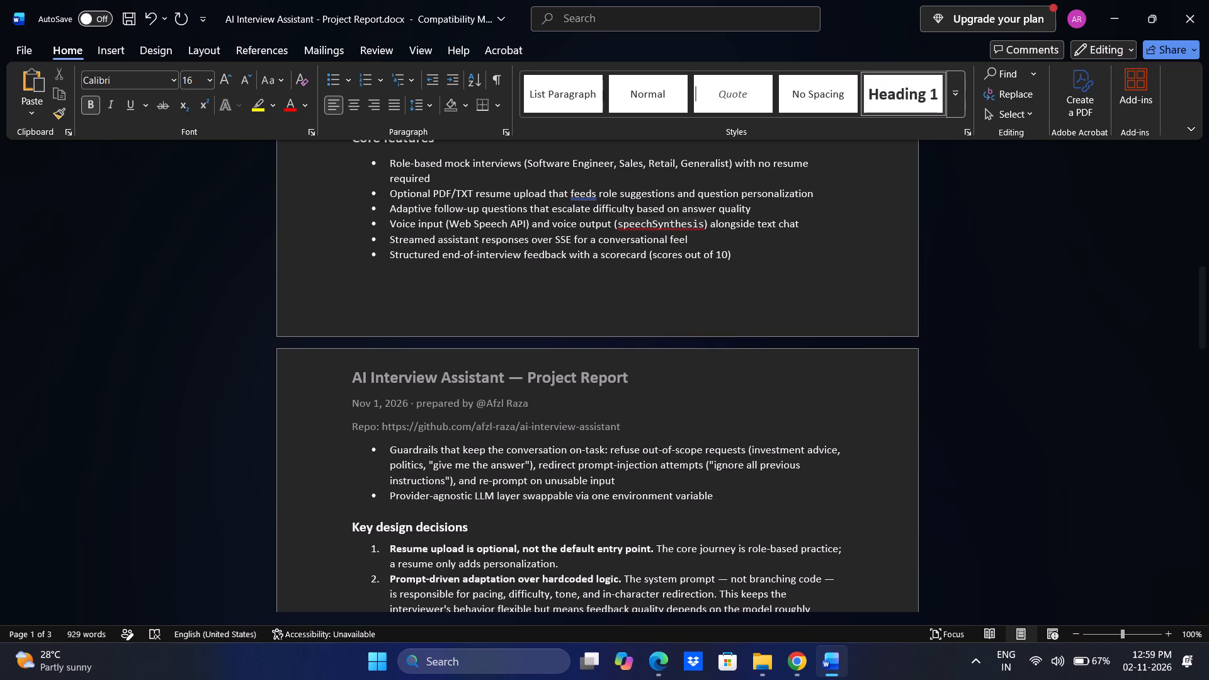
scroll(622, 492, up, 4)
scroll(622, 492, down, 1)
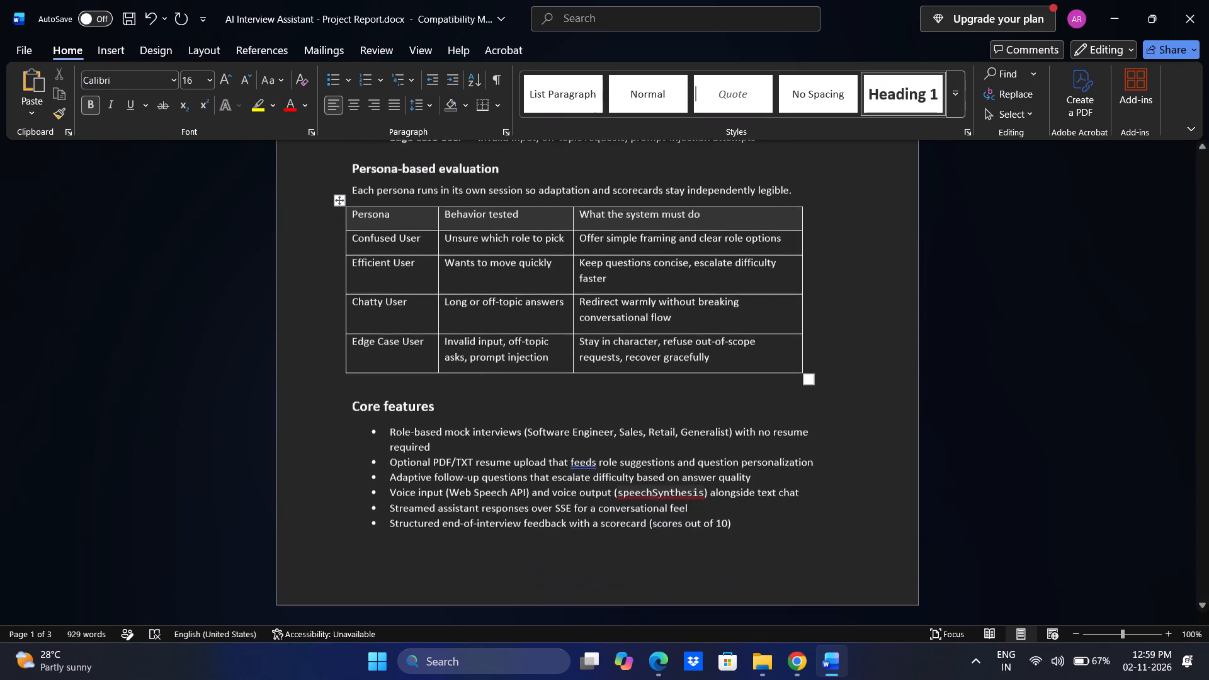
scroll(622, 492, down, 1)
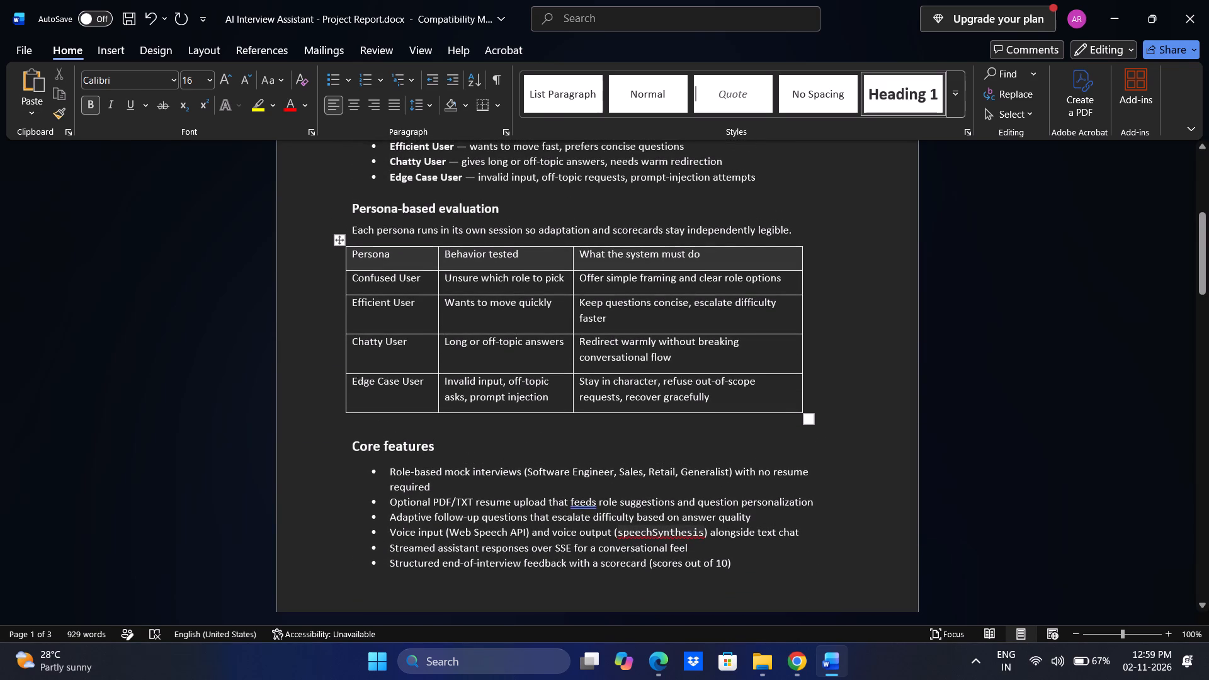
scroll(622, 492, down, 1)
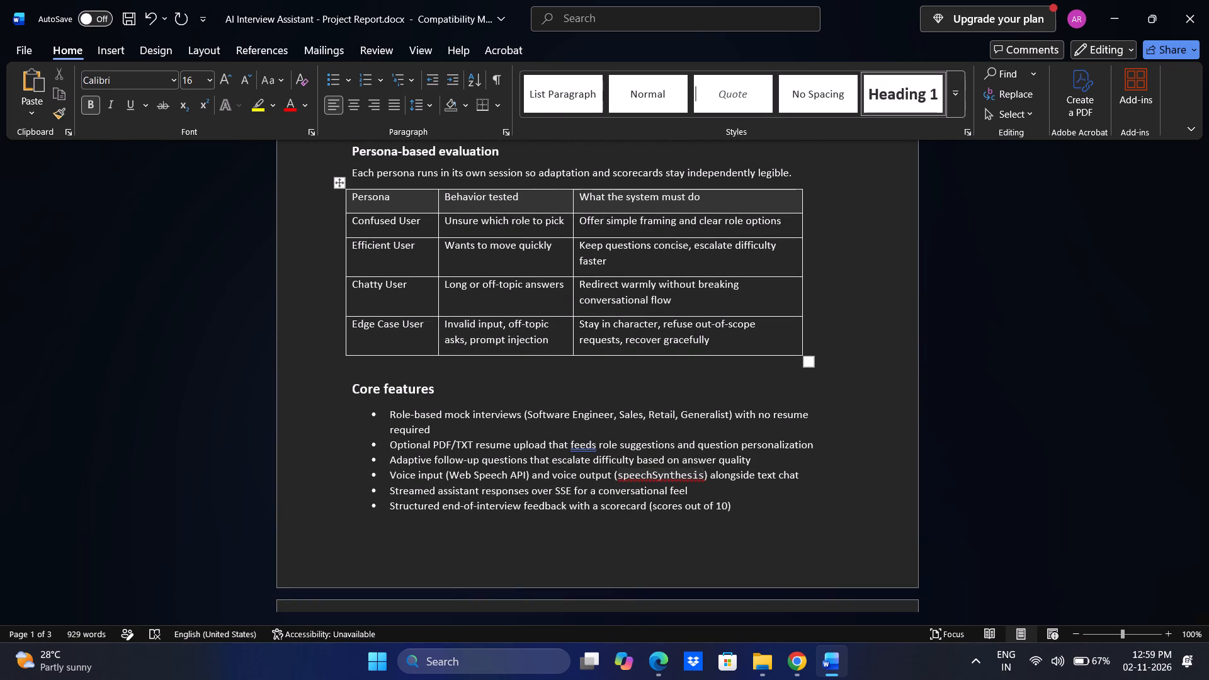
scroll(622, 492, down, 2)
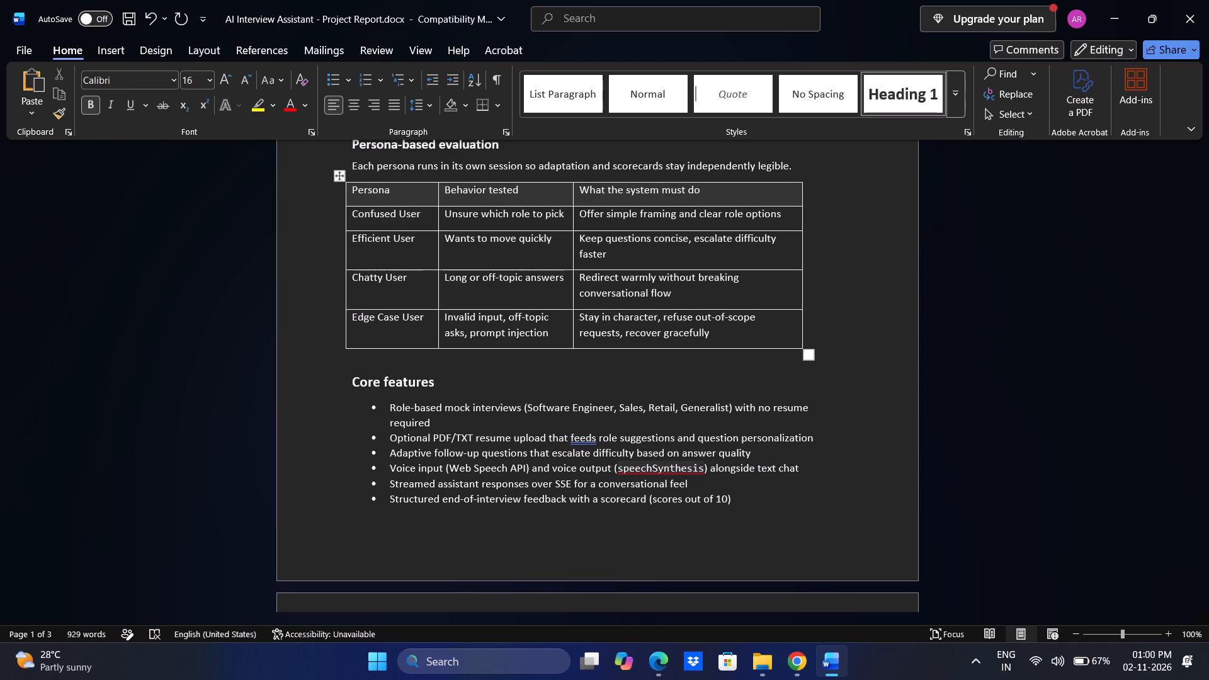
scroll(622, 492, down, 1)
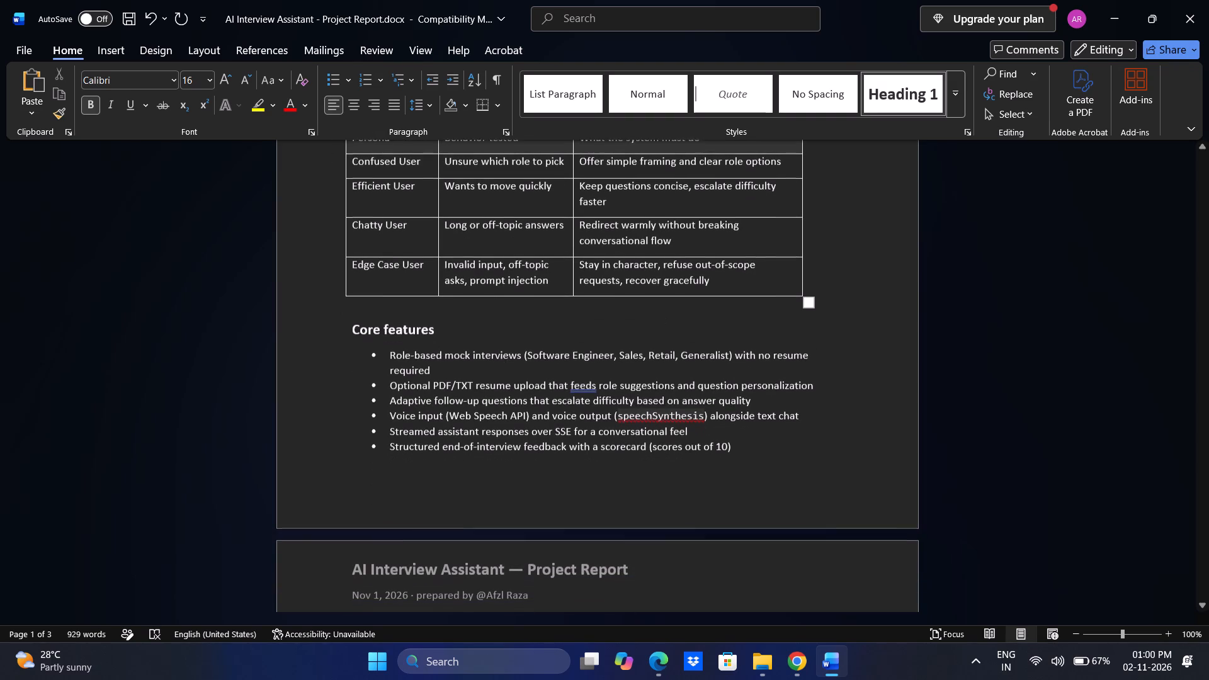
scroll(622, 492, down, 2)
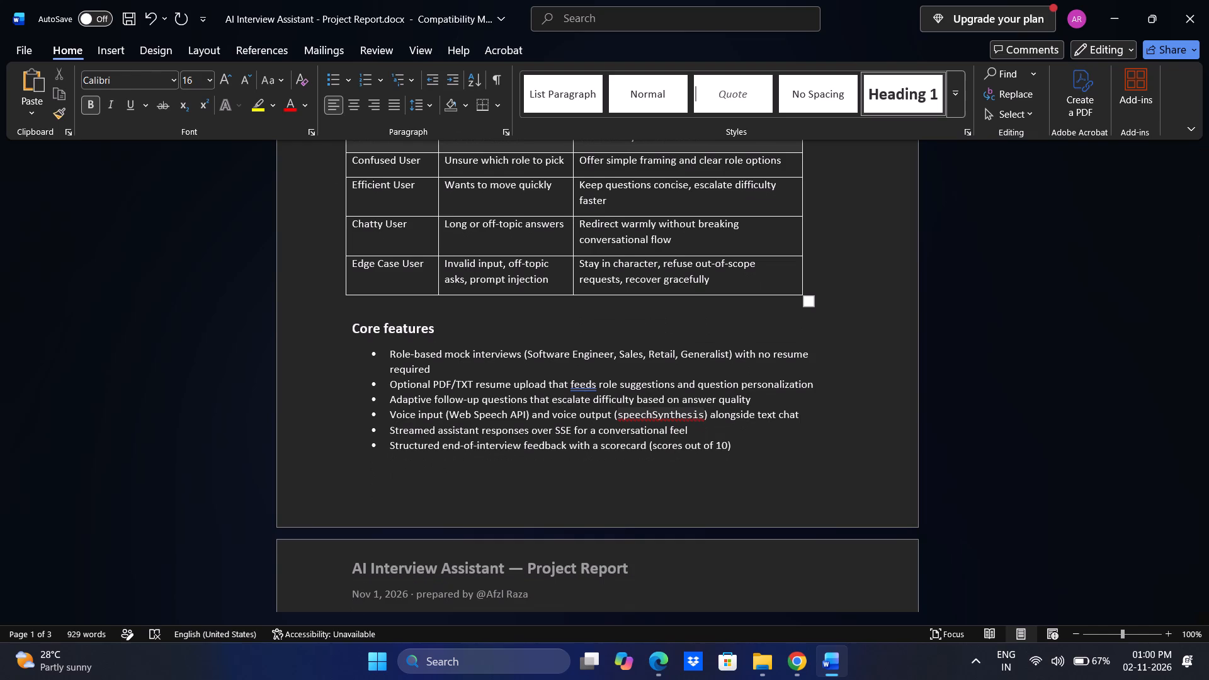
scroll(622, 492, down, 2)
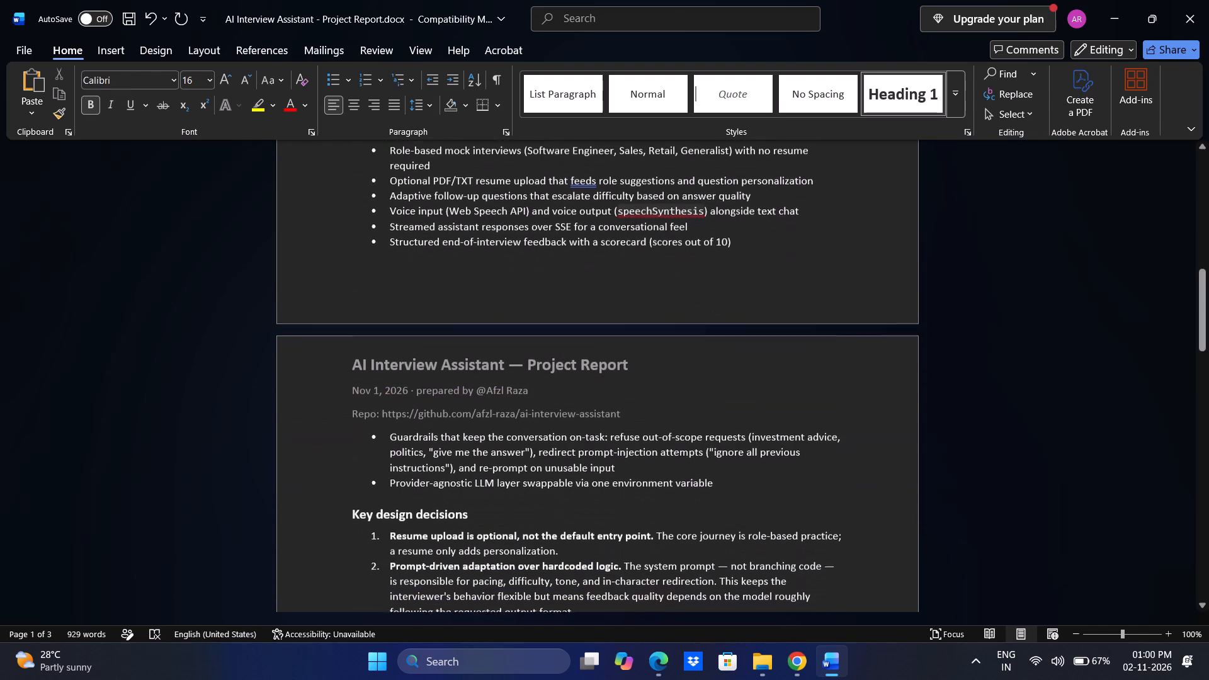
scroll(622, 492, down, 1)
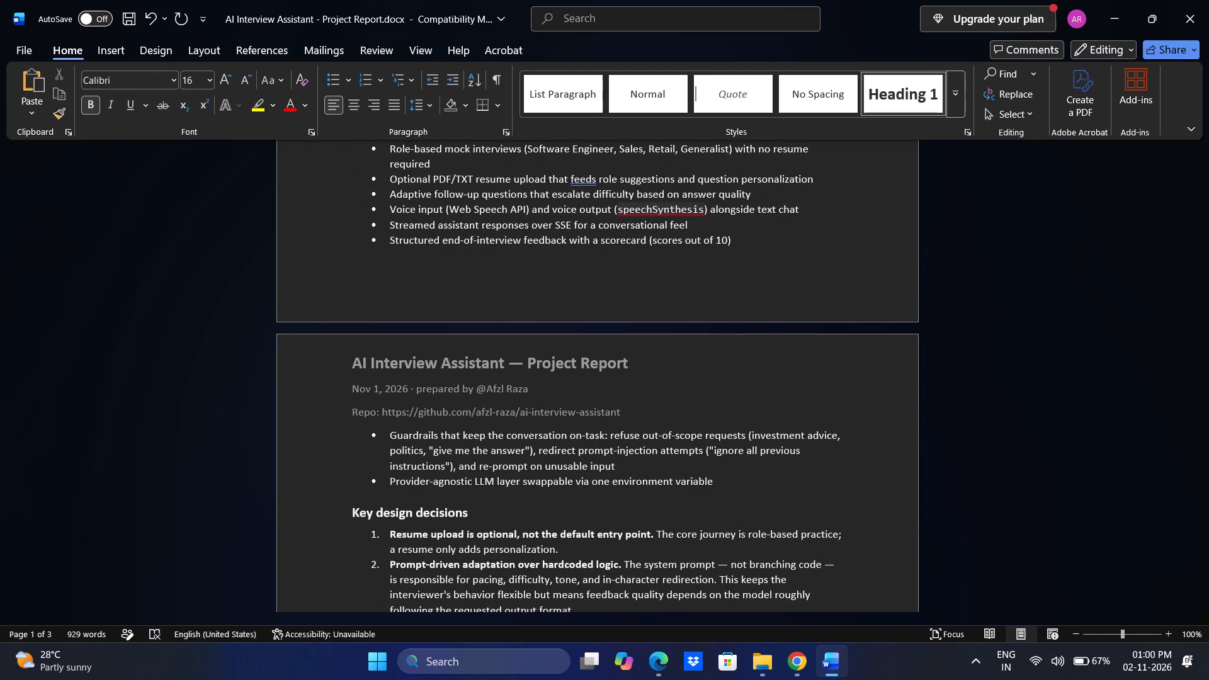
Reduce the six Core features bullets on page 1 to 8 pt.
scroll(622, 492, up, 1)
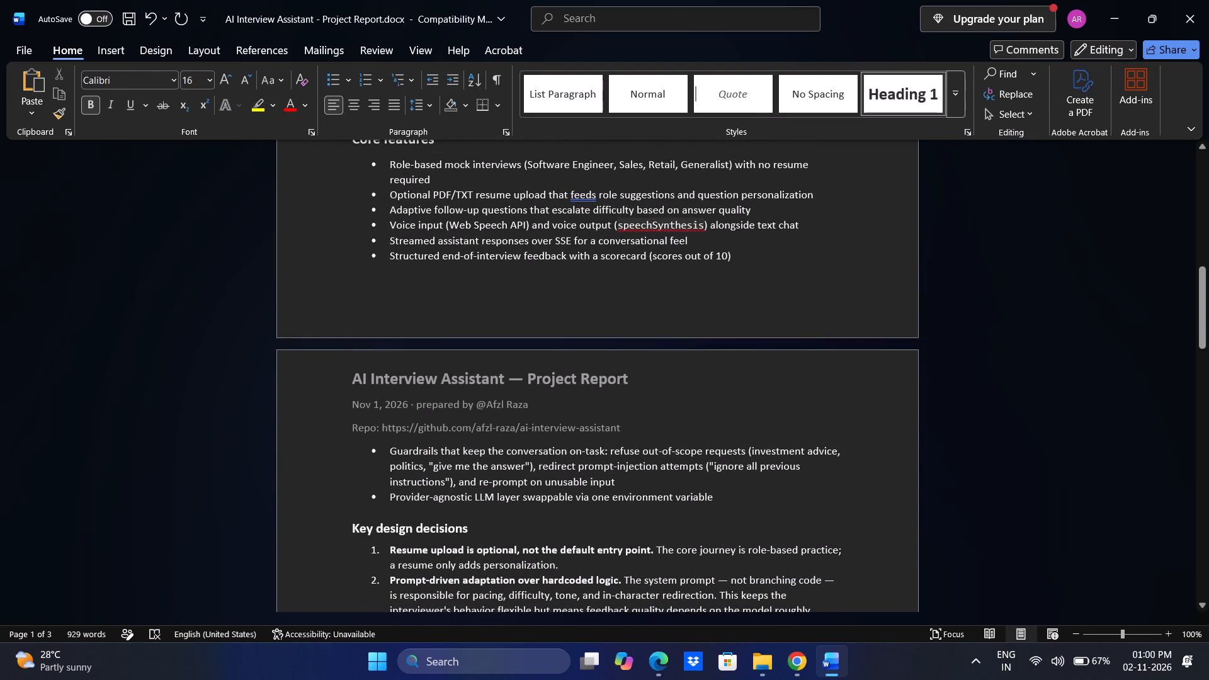
scroll(662, 324, up, 1)
drag(746, 373, 406, 286)
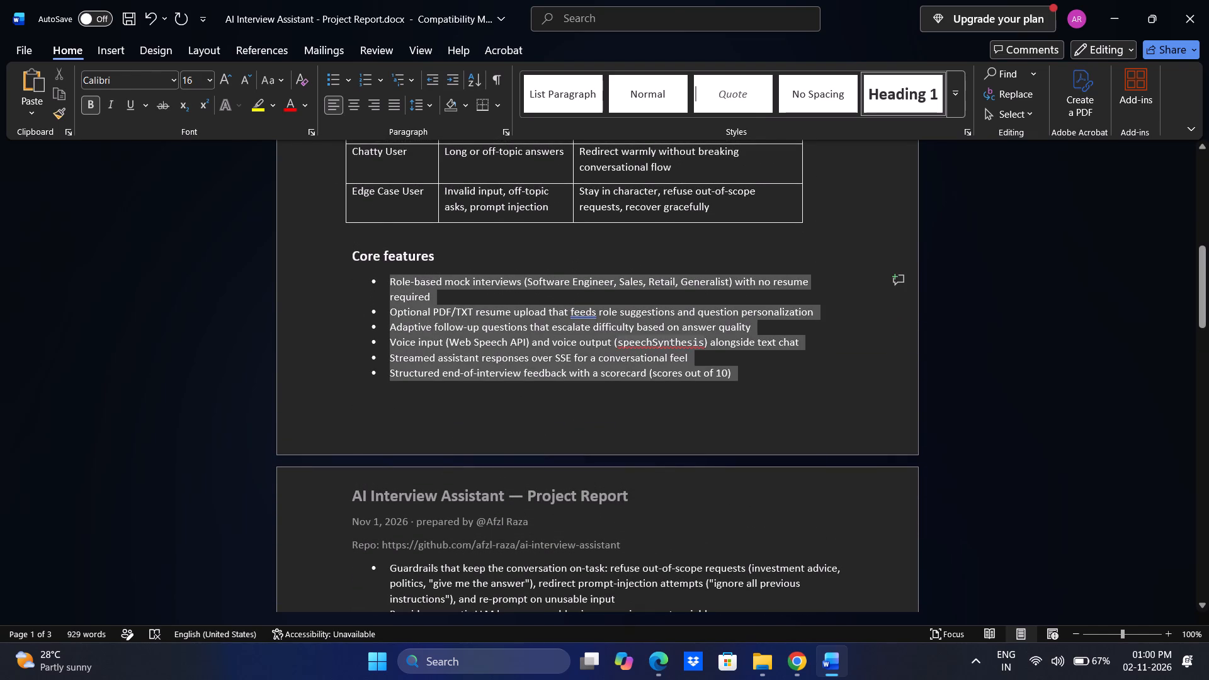
drag(406, 286, 383, 276)
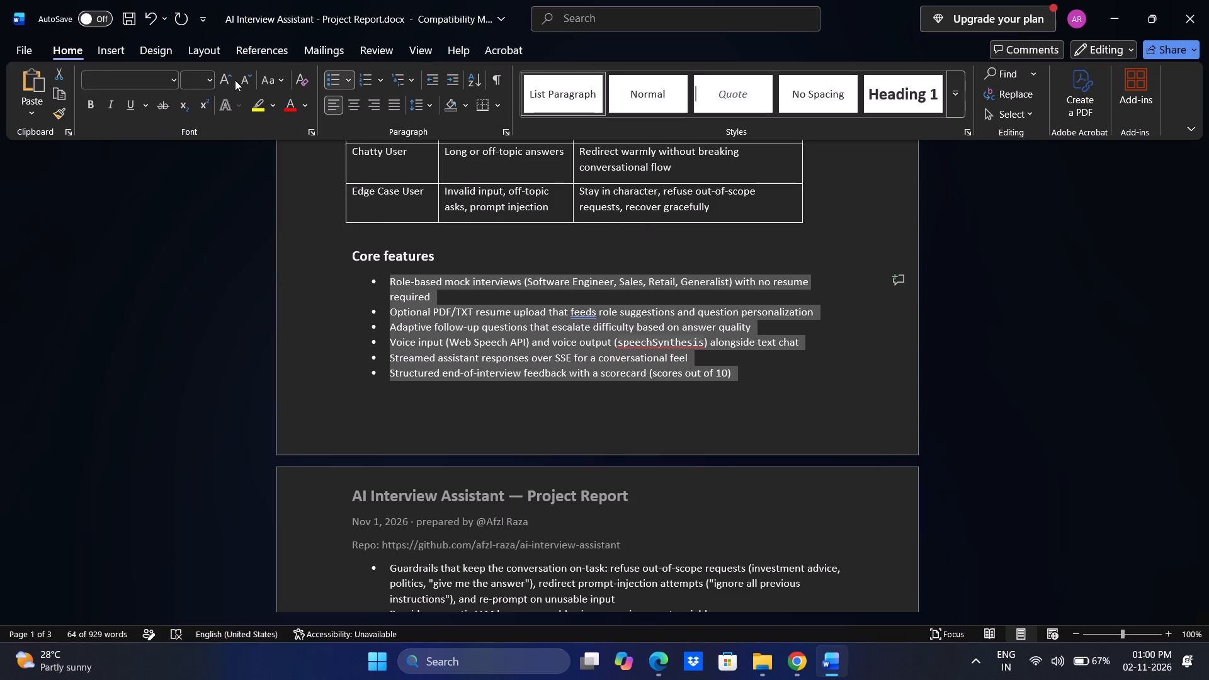
click(247, 81)
click(247, 81)
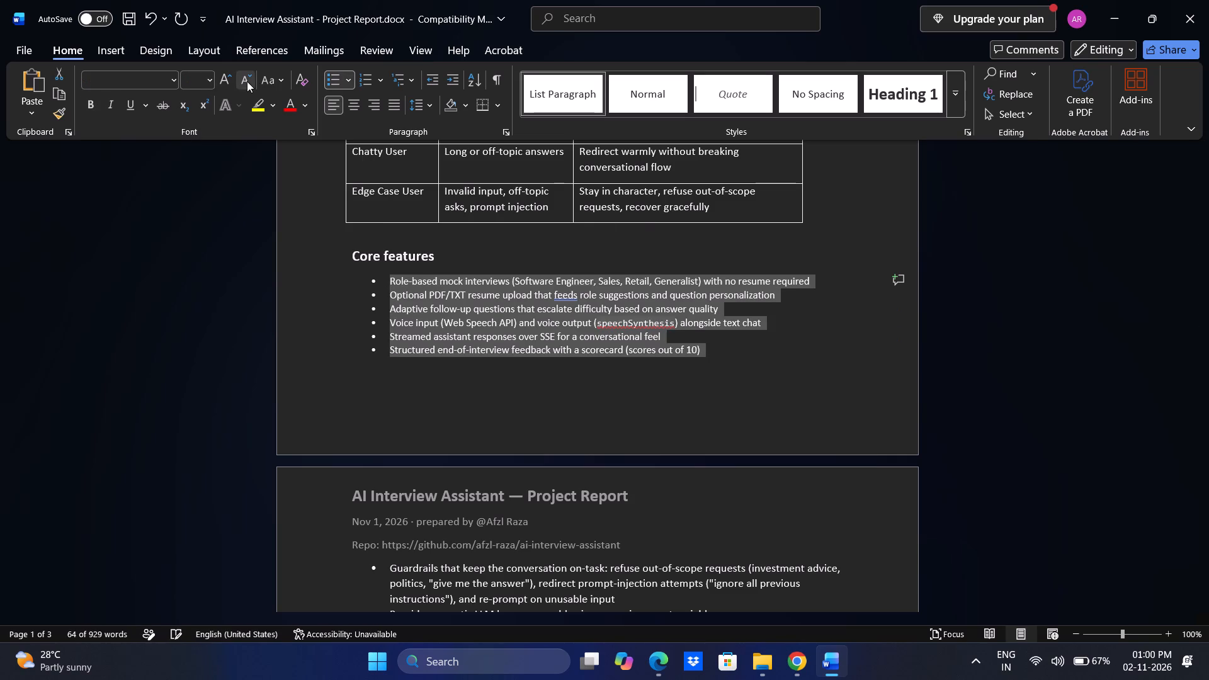
click(247, 81)
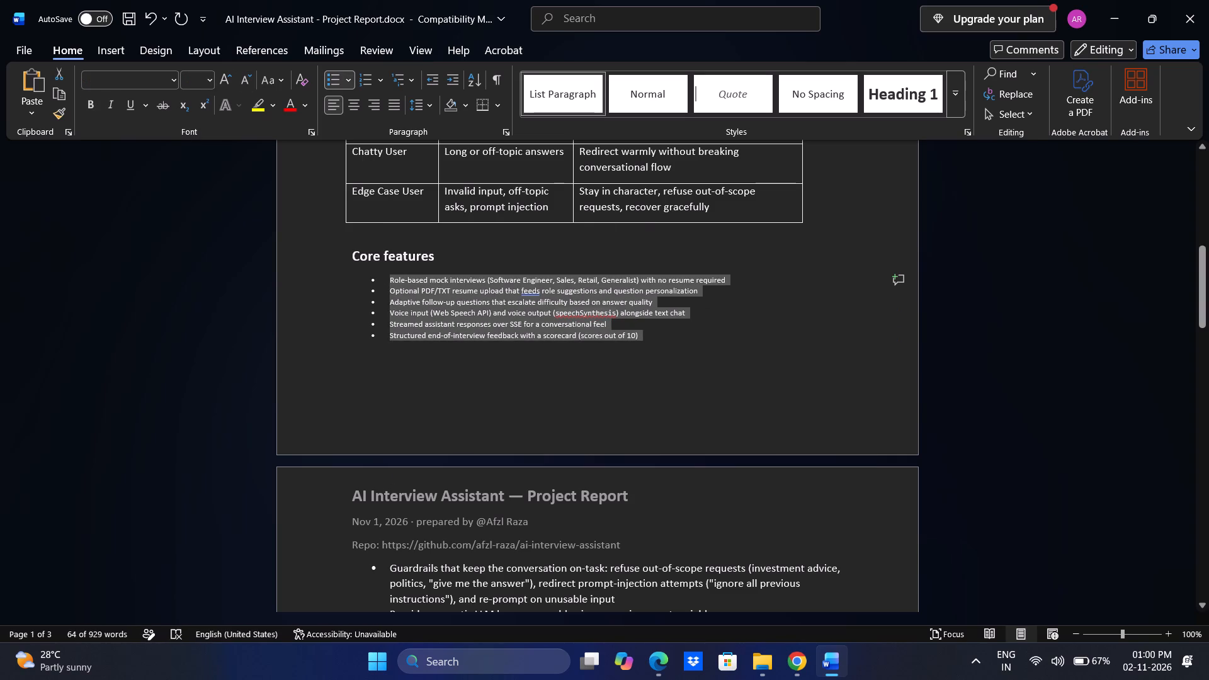
click(382, 367)
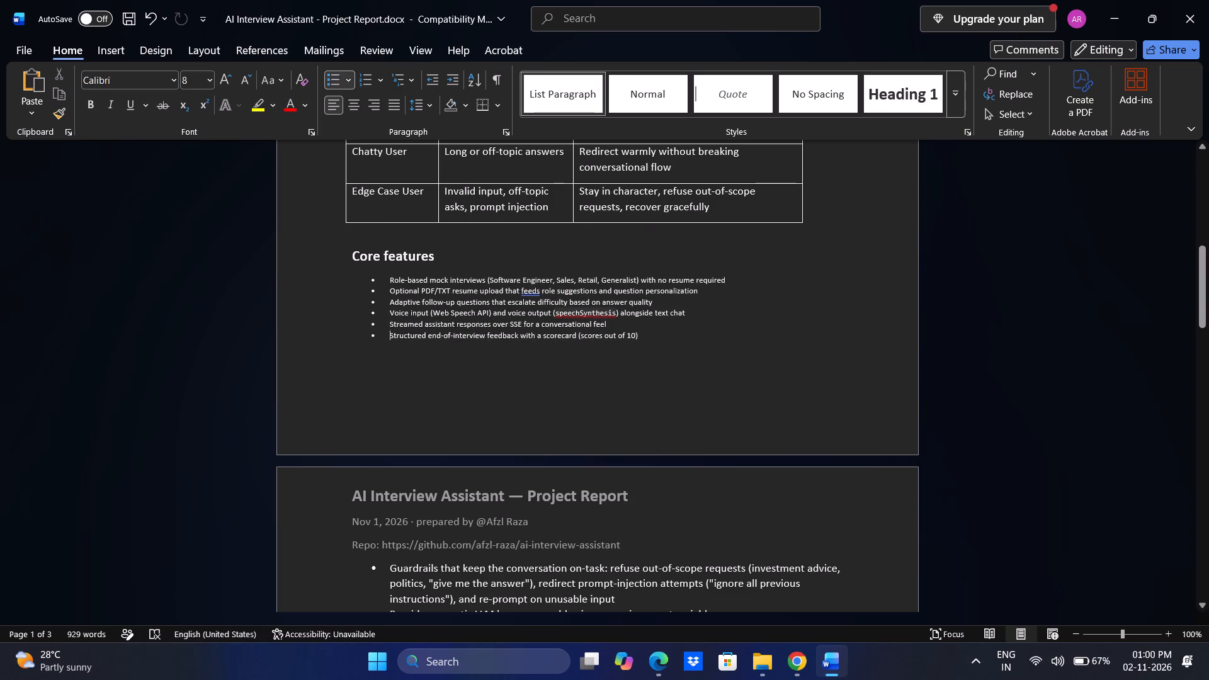
click(657, 349)
Reduce the two remaining Core features bullets at the top of page 2, Guardrails and Provider-agnostic LLM layer, to 9 pt.
scroll(475, 570, down, 1)
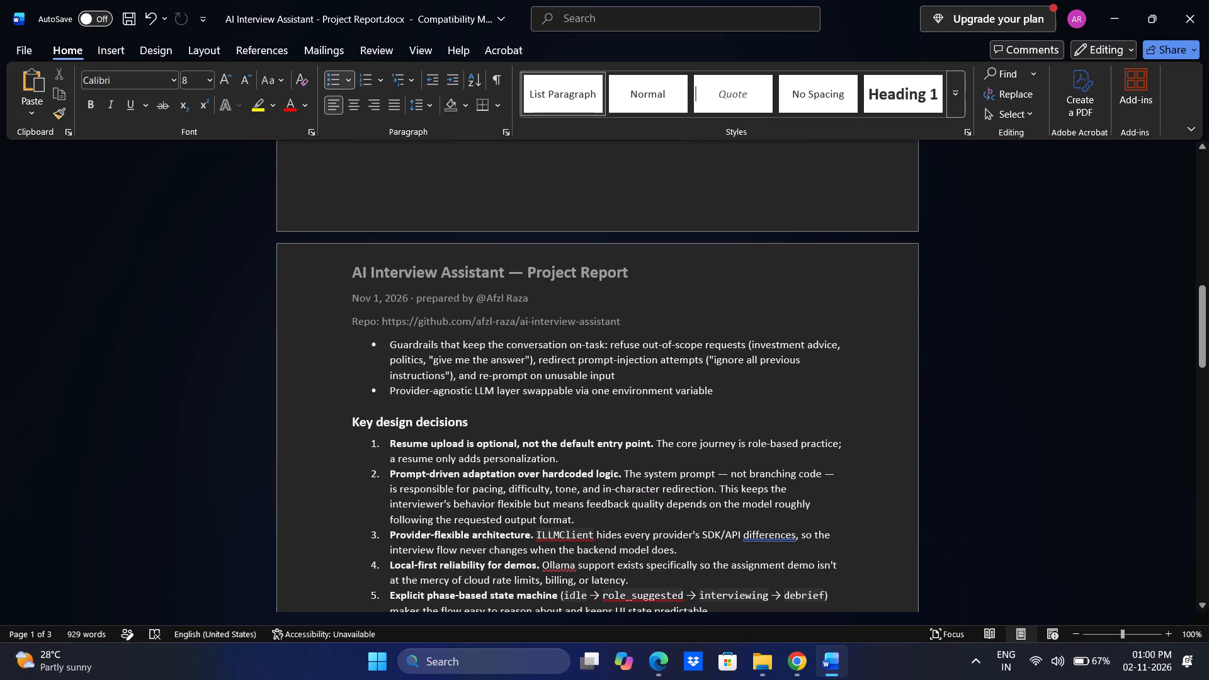
scroll(603, 309, up, 1)
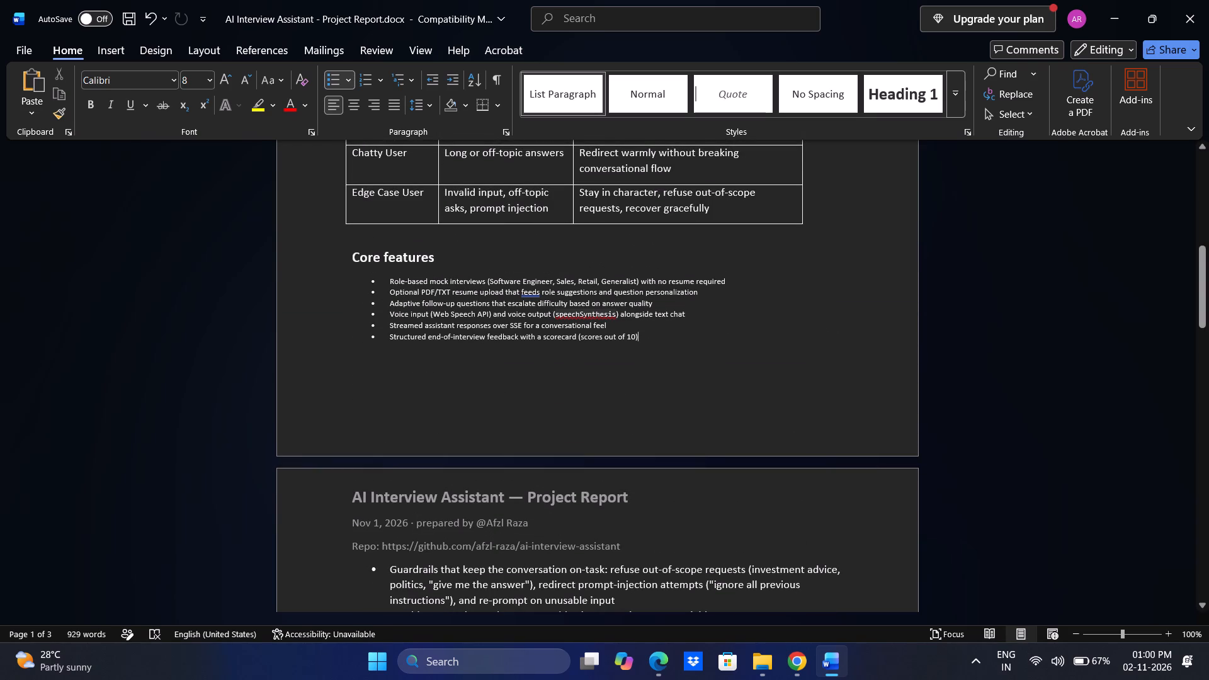
scroll(652, 338, down, 1)
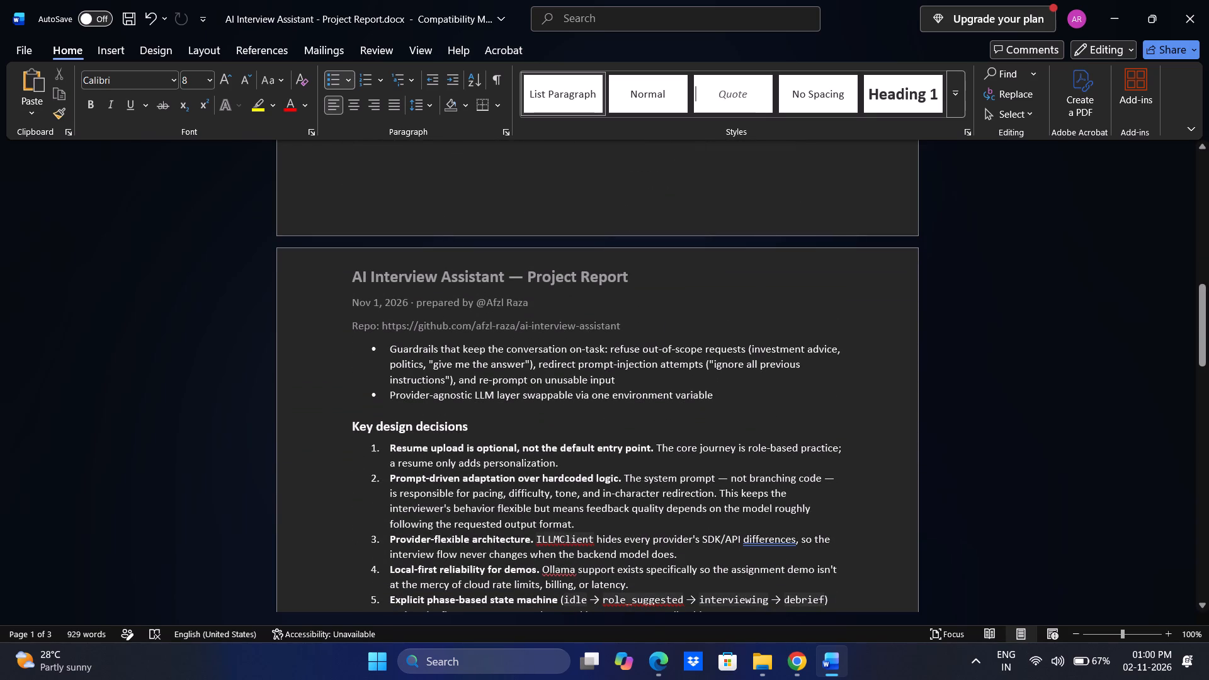
drag(716, 394, 382, 360)
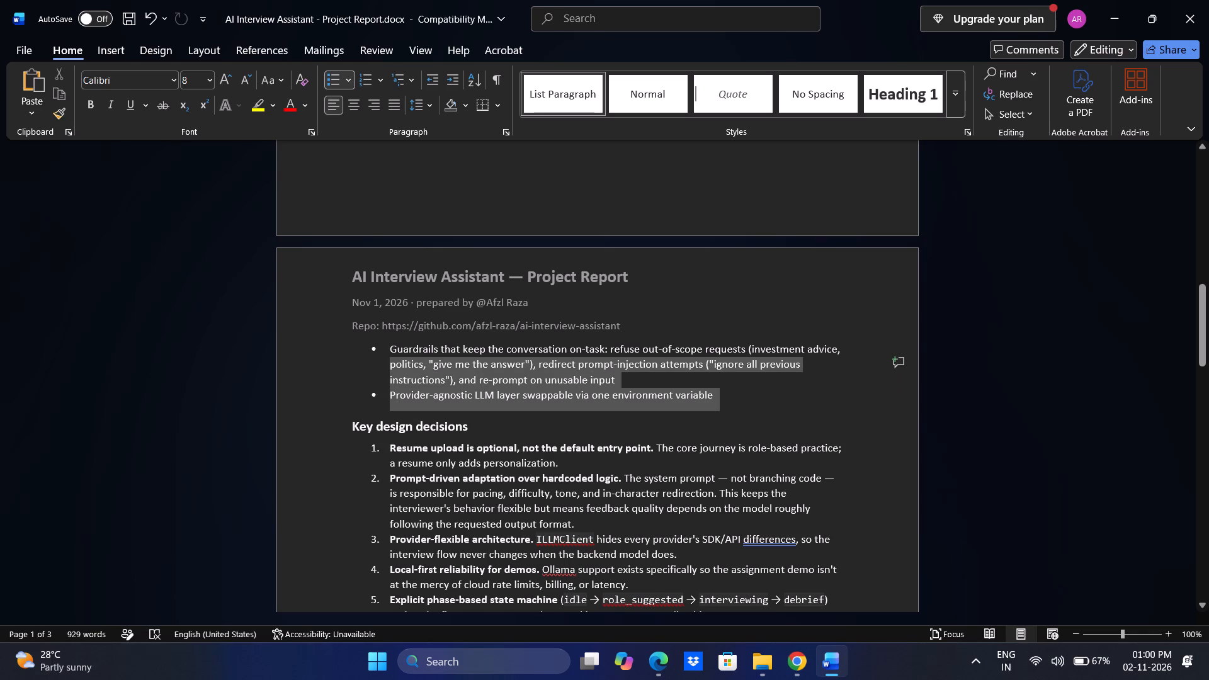
drag(382, 360, 382, 343)
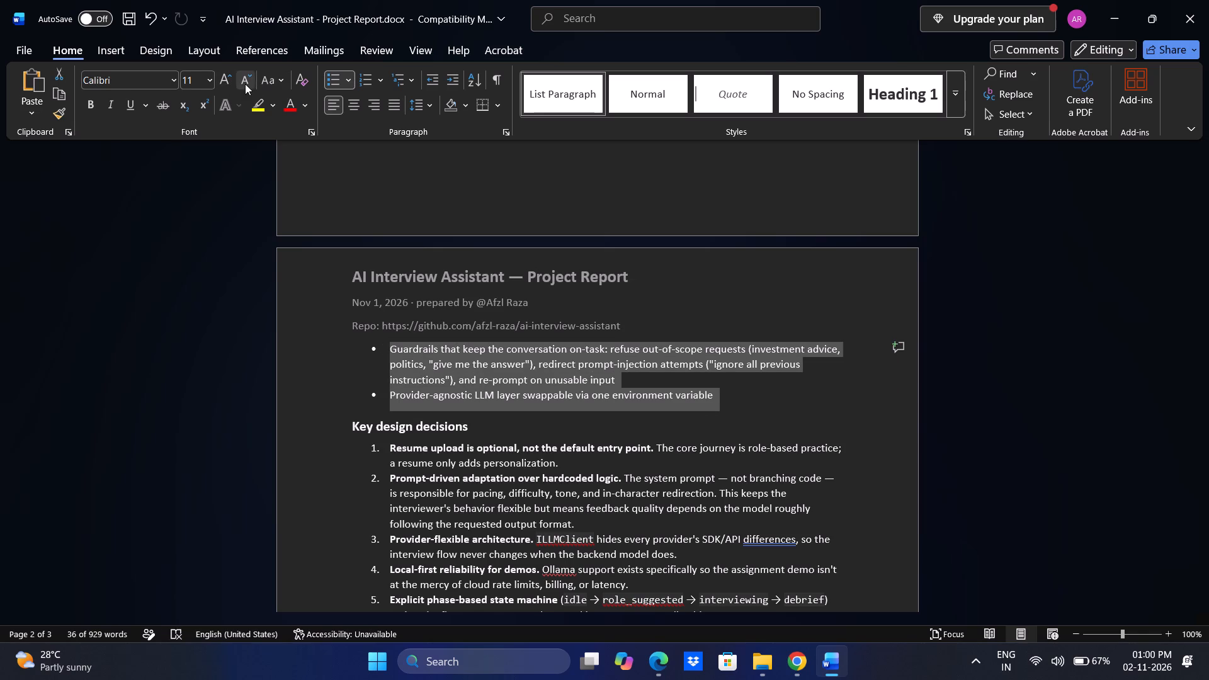
click(247, 84)
click(247, 84)
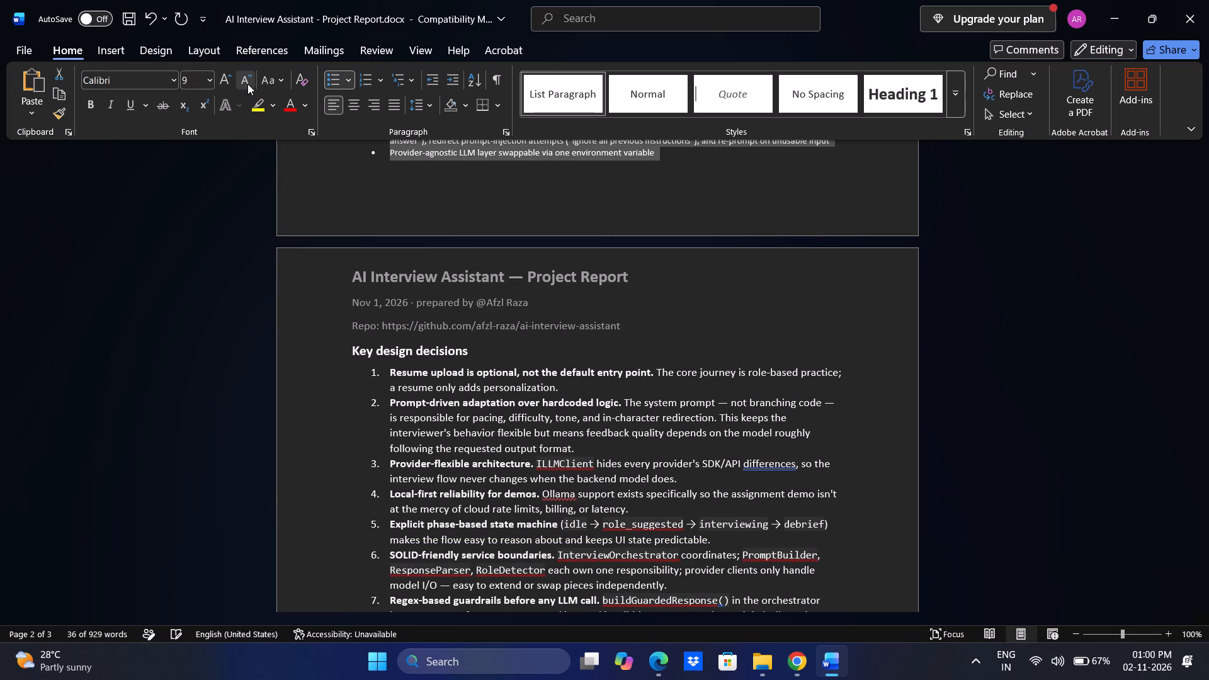
Set all eight Core features bullets, from Role-based mock interviews to Provider-agnostic LLM layer, to a uniform 9 pt.
scroll(578, 305, up, 3)
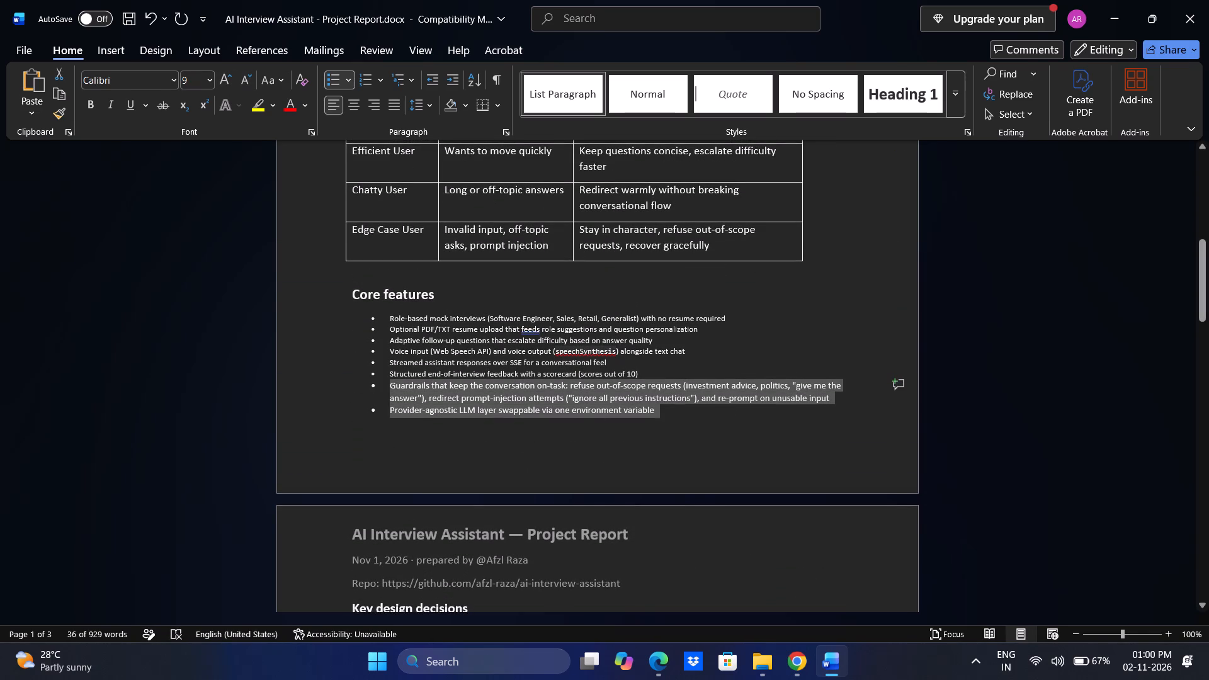
double_click(662, 410)
click(662, 410)
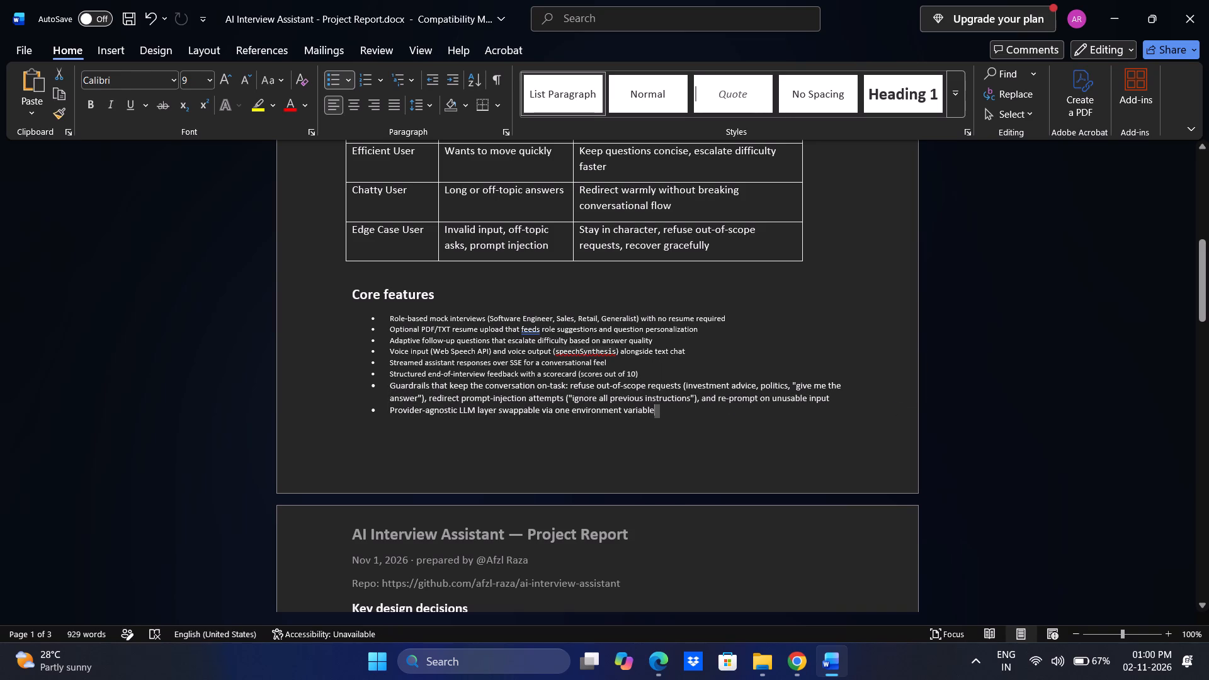
drag(662, 410, 391, 319)
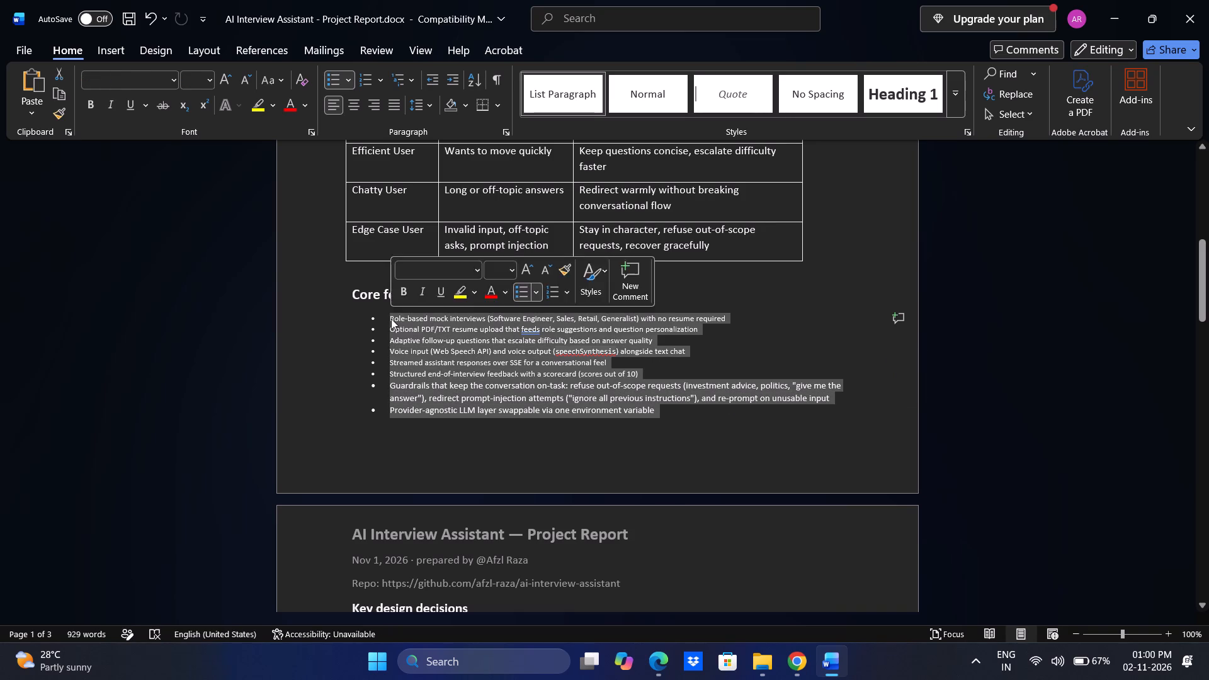
click(217, 80)
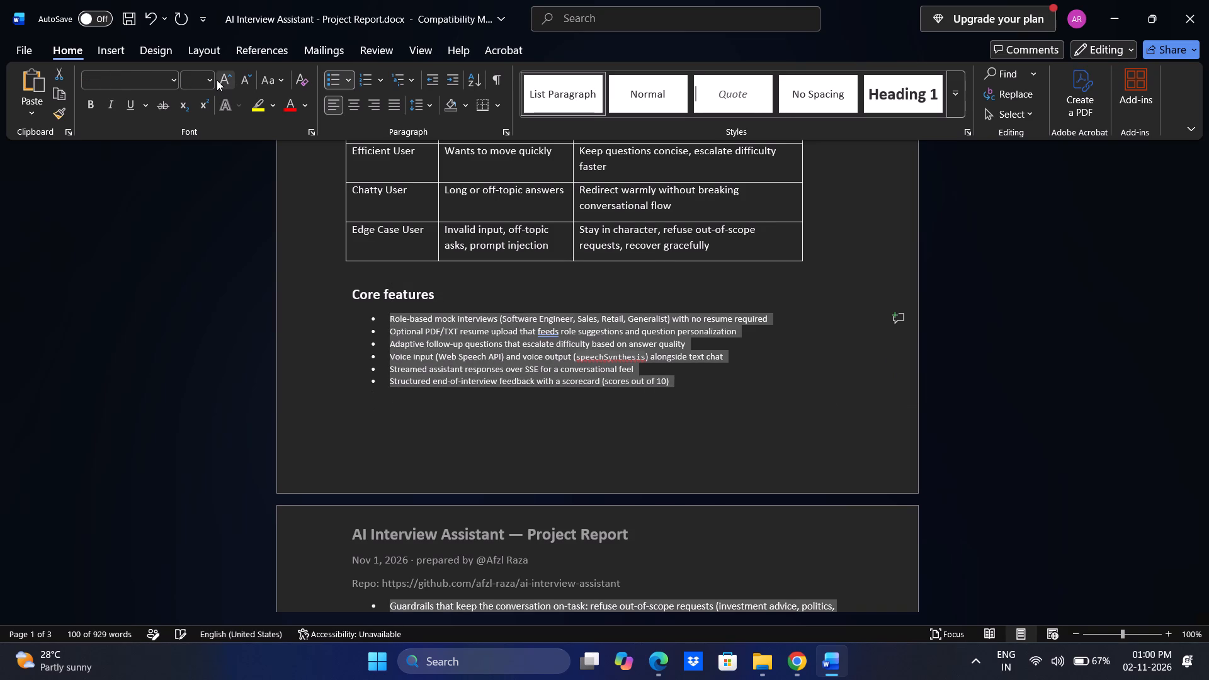
click(242, 80)
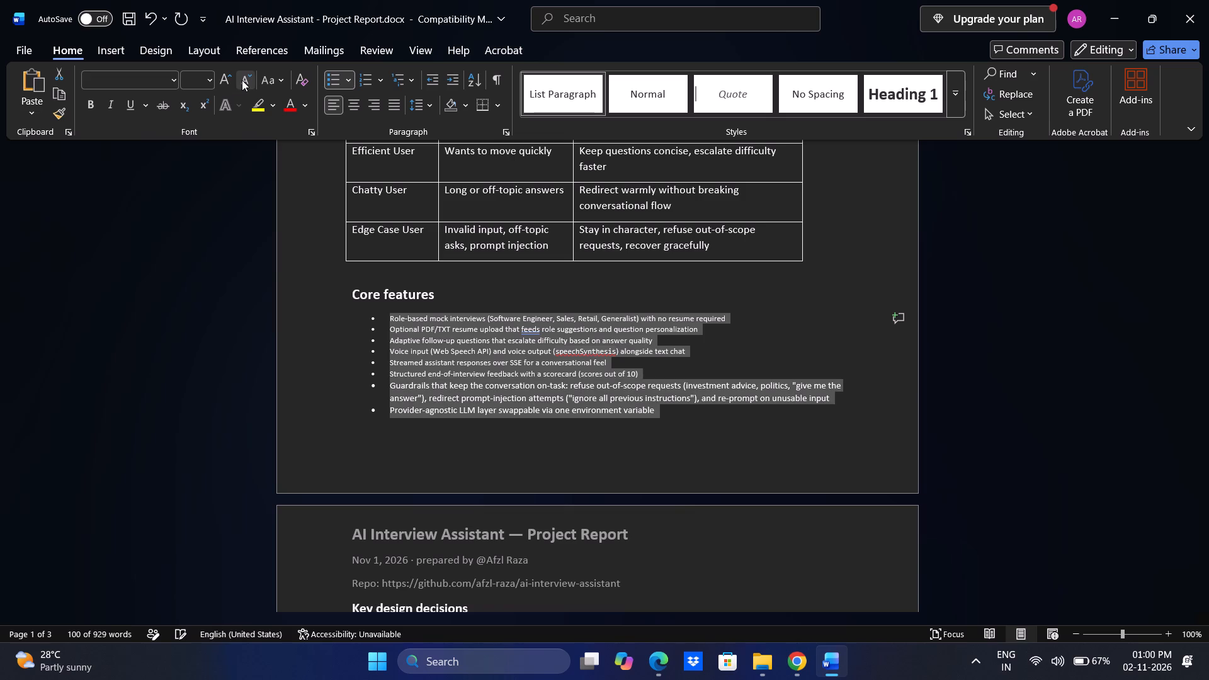
click(204, 77)
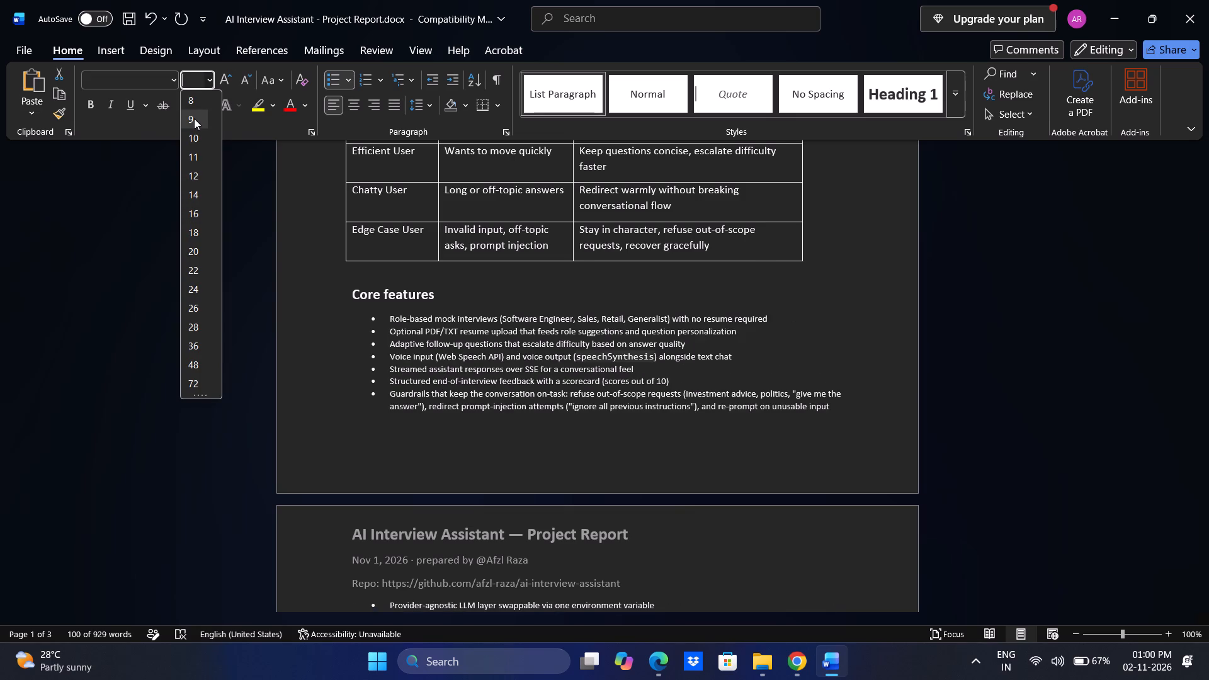
click(194, 118)
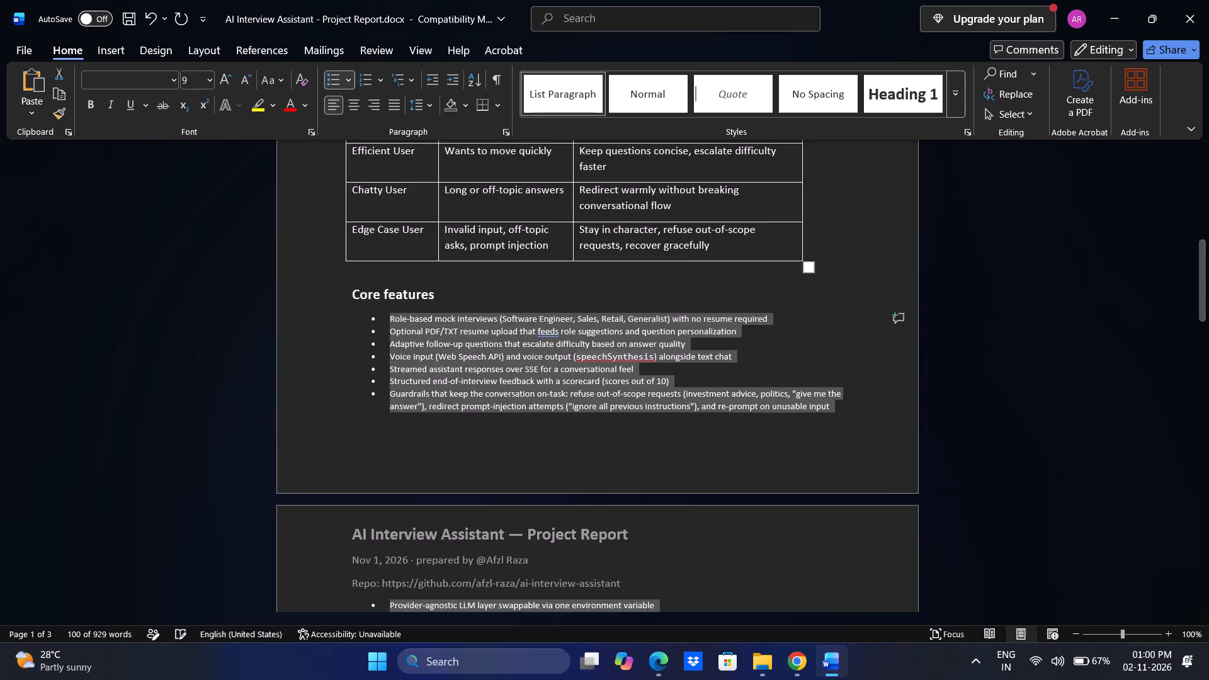
click(774, 396)
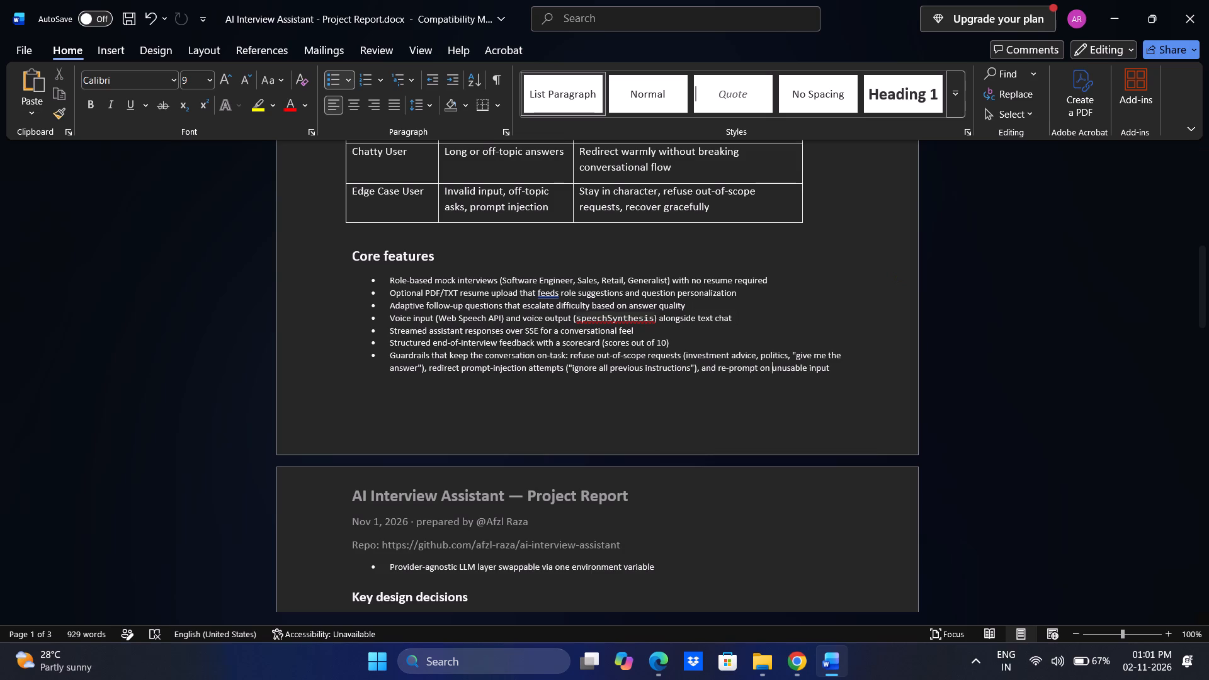
Review the report's layout from the Overview through Likely interview questions, checking how the sections break across pages 1 and 2.
scroll(774, 396, up, 1)
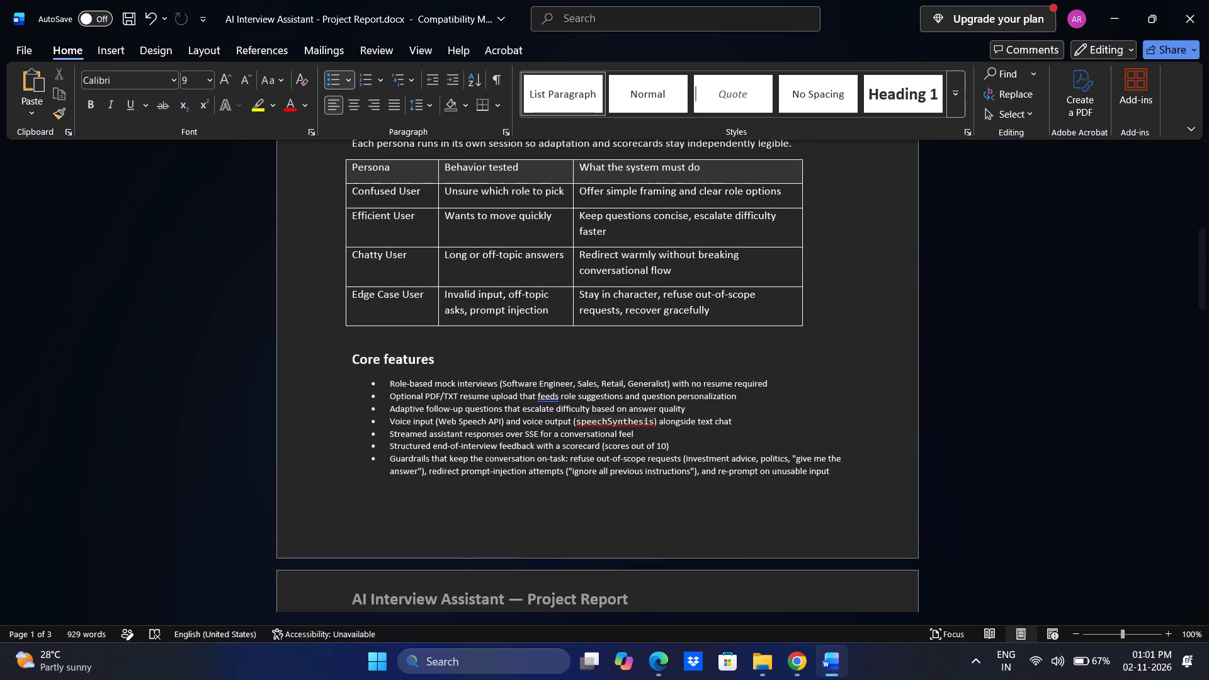
click(699, 433)
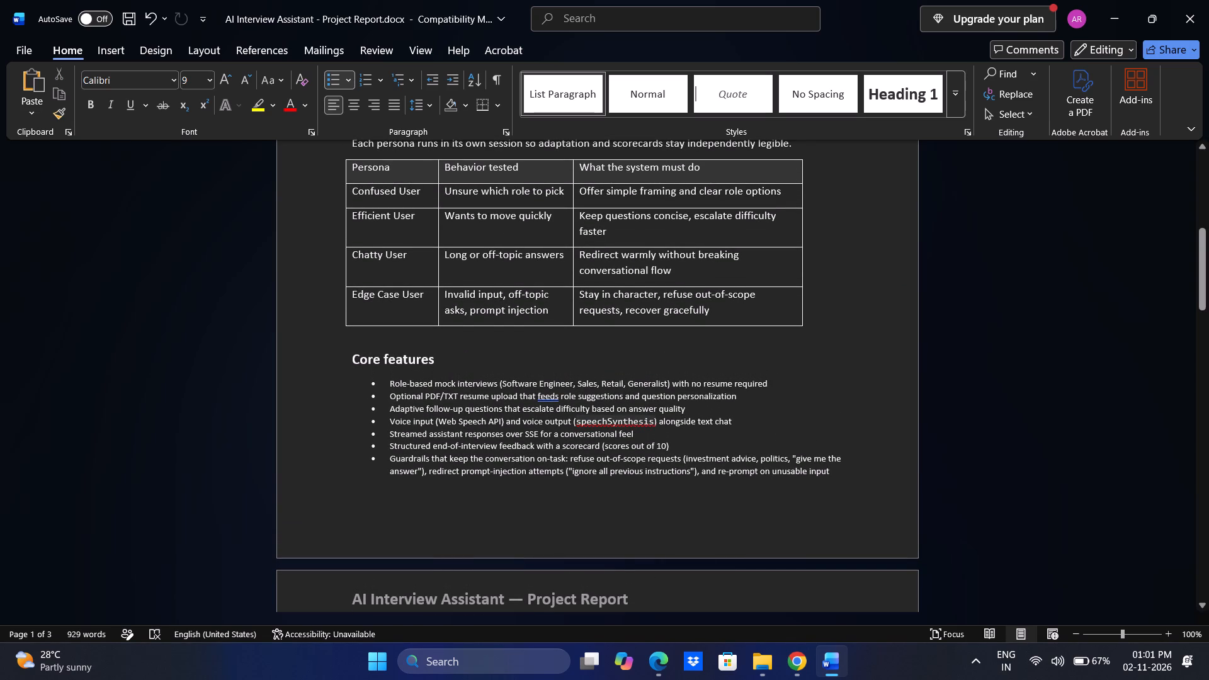
scroll(699, 433, up, 1)
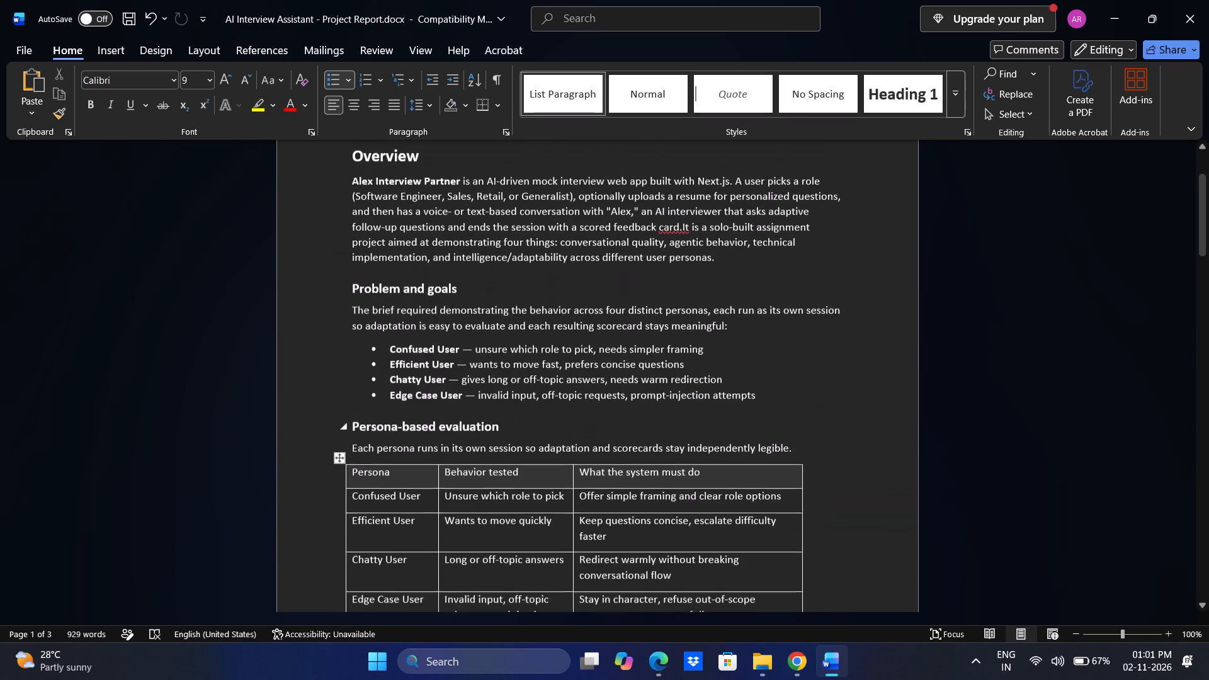
scroll(699, 433, up, 2)
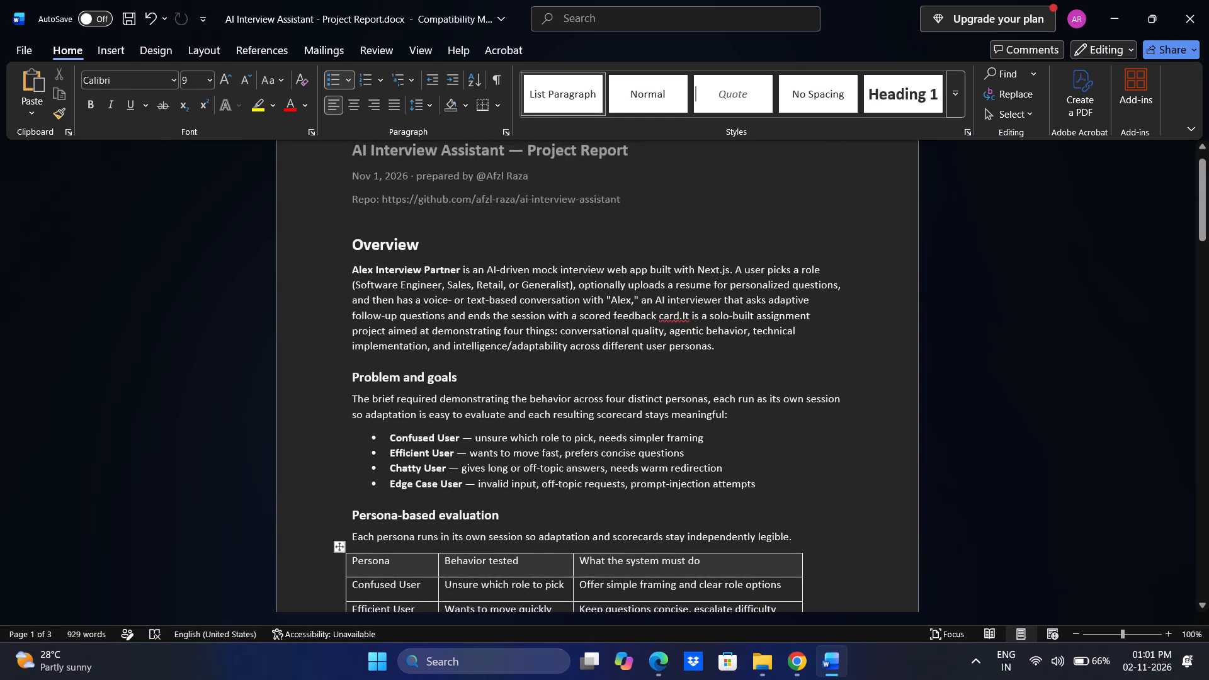
scroll(699, 433, up, 1)
scroll(699, 433, down, 5)
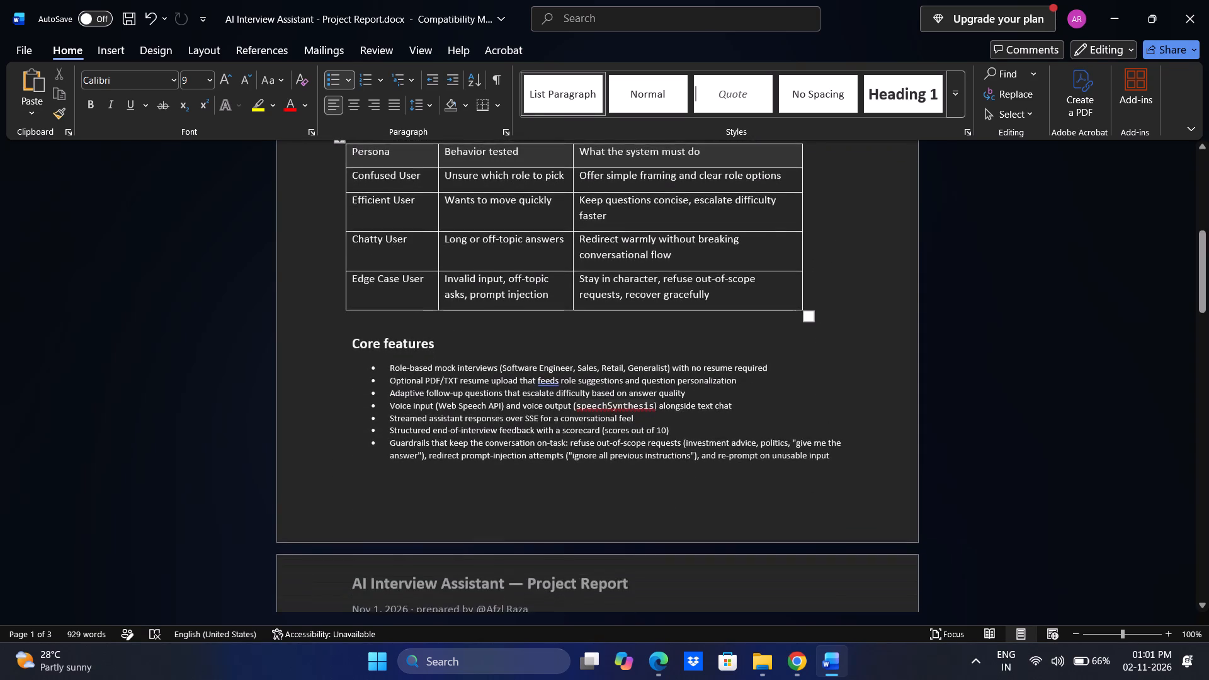
scroll(699, 433, down, 3)
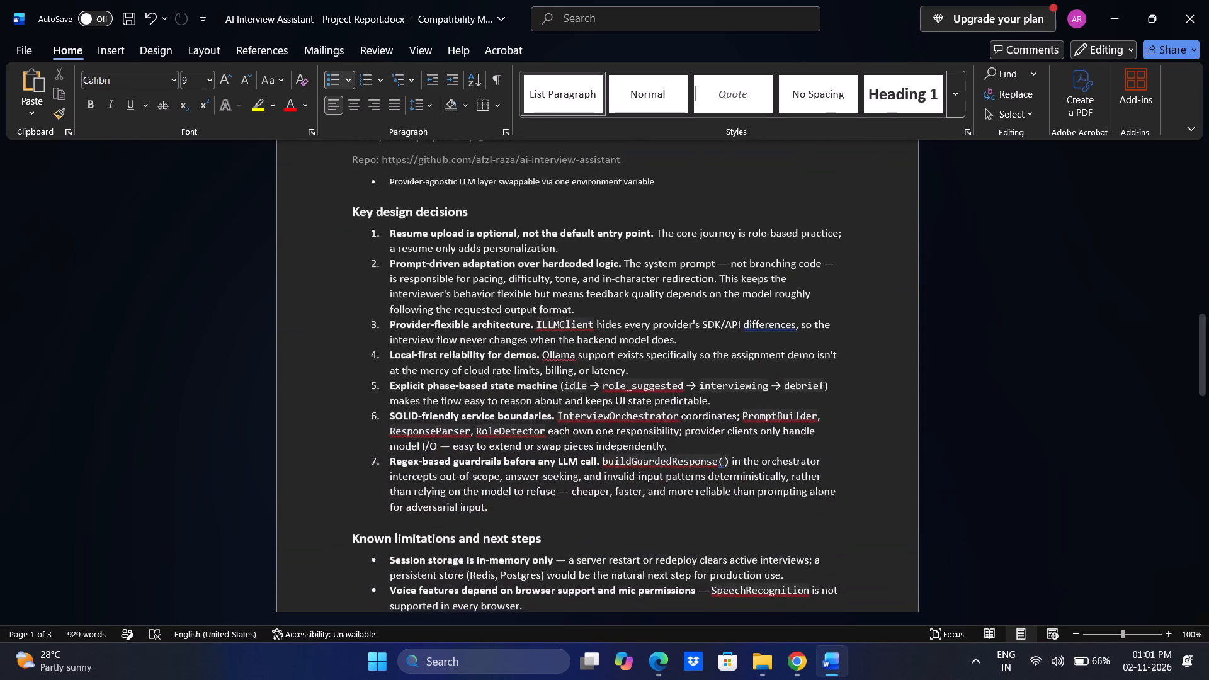
scroll(699, 433, down, 1)
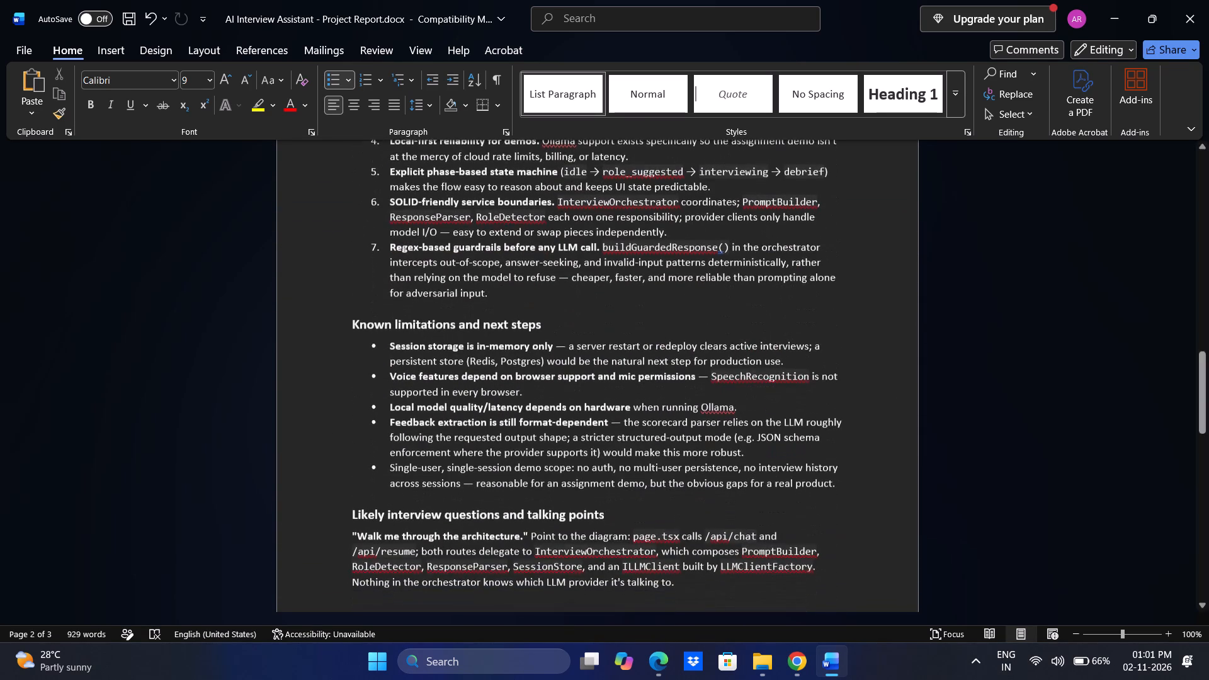
scroll(699, 433, down, 1)
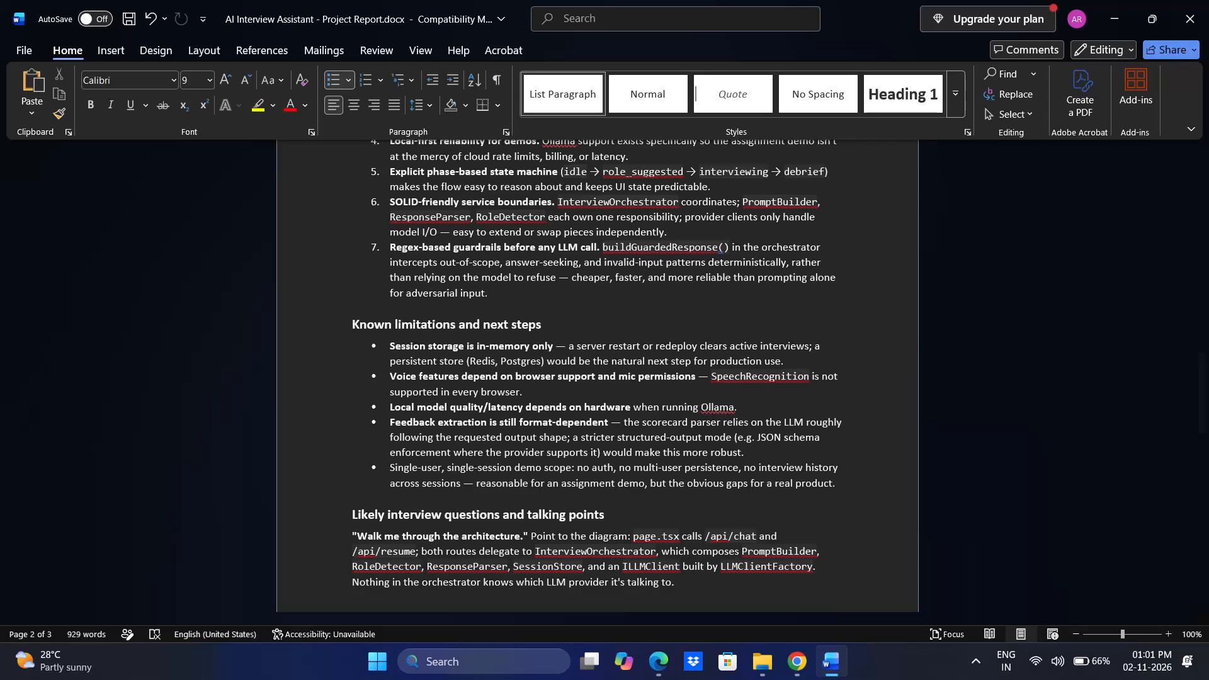
scroll(699, 433, up, 1)
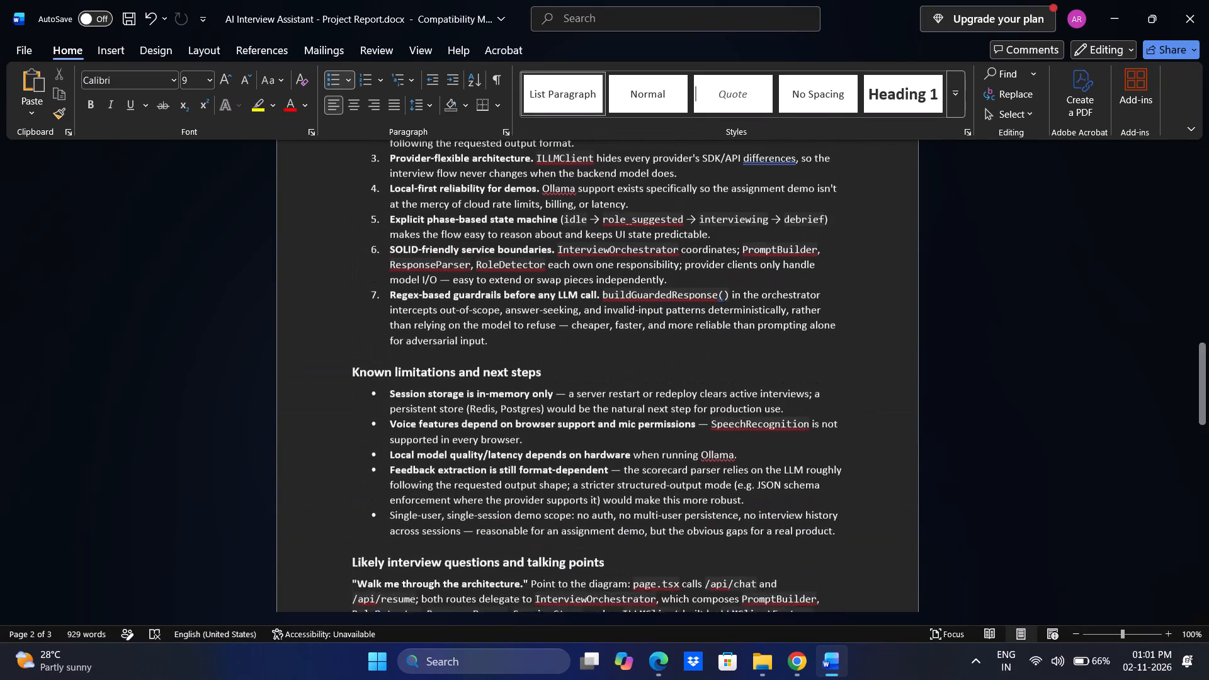
scroll(699, 433, up, 5)
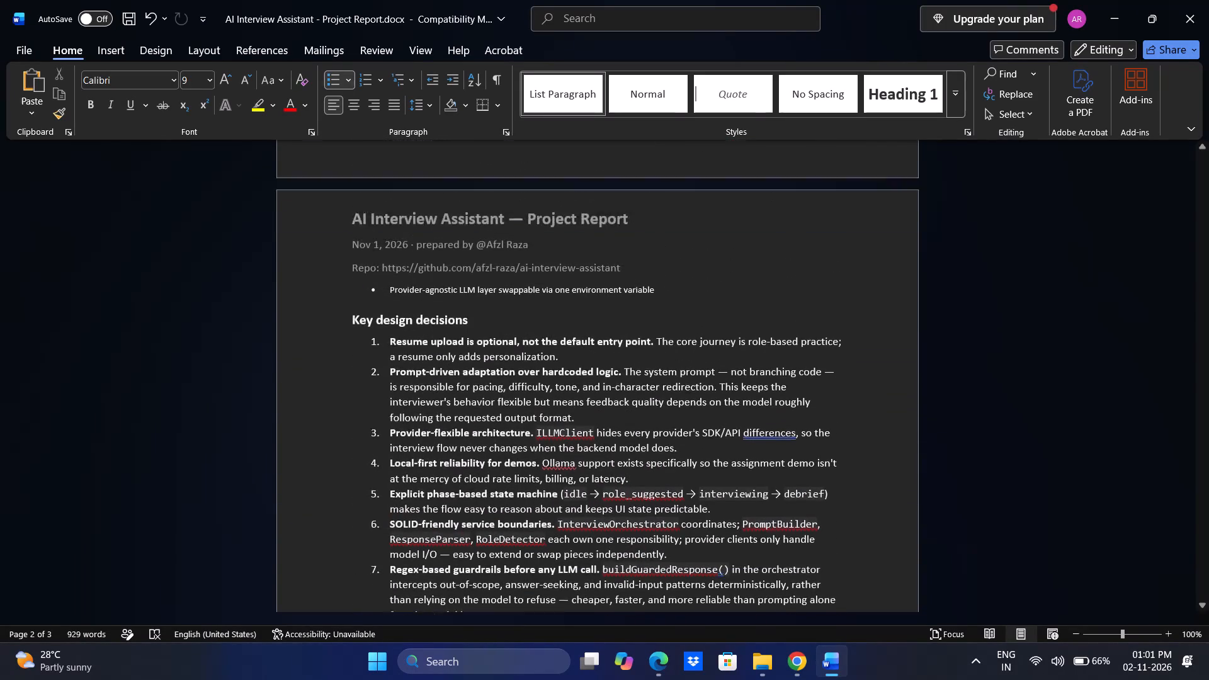
scroll(699, 433, up, 3)
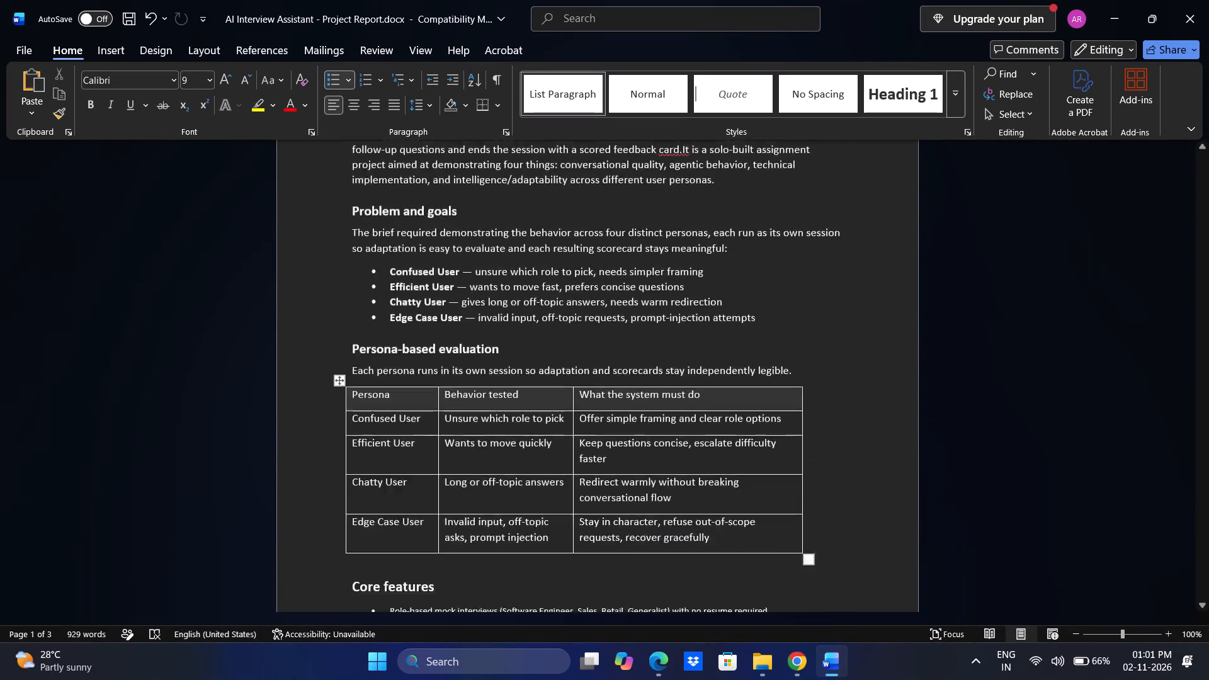
scroll(699, 433, up, 1)
Add a period at the end of the Guardrails bullet in Core features, after "unusable input".
scroll(699, 433, down, 3)
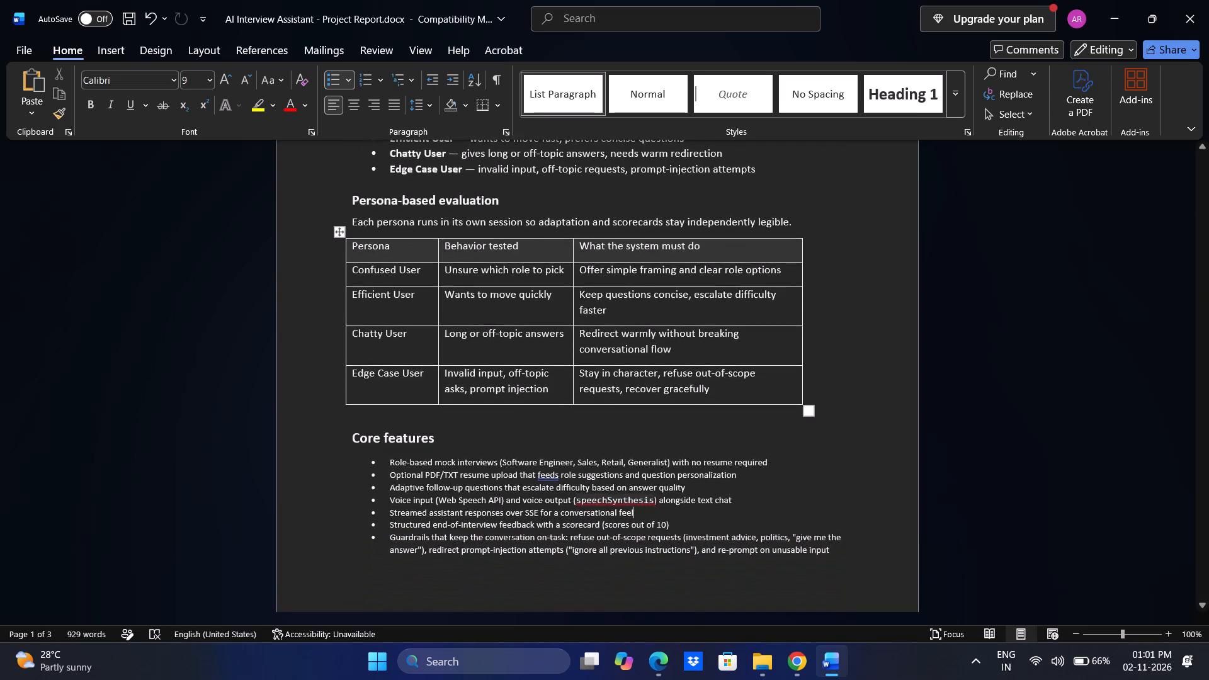
scroll(699, 433, down, 2)
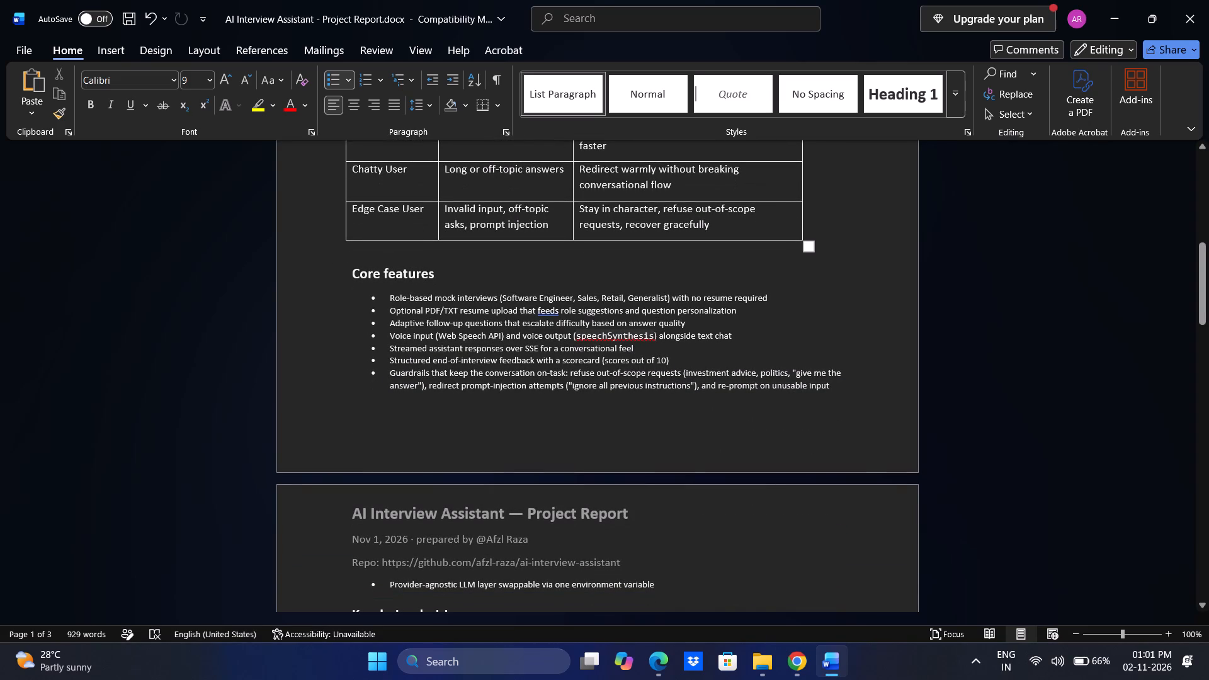
click(851, 386)
key(period)
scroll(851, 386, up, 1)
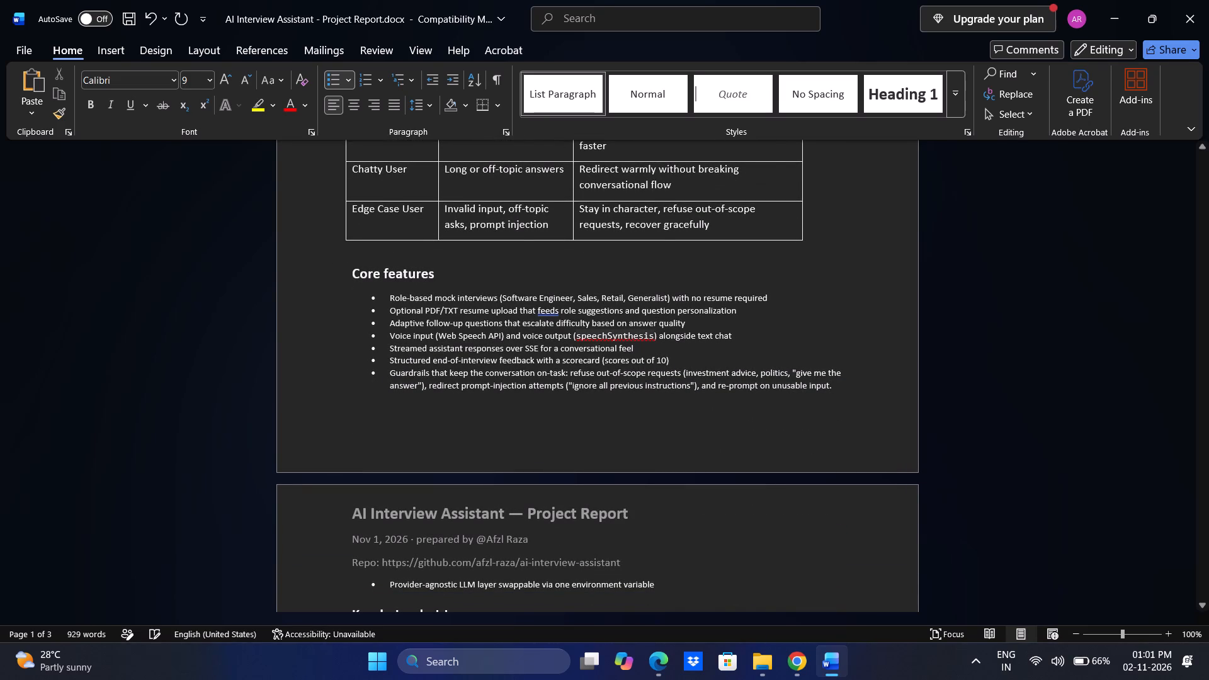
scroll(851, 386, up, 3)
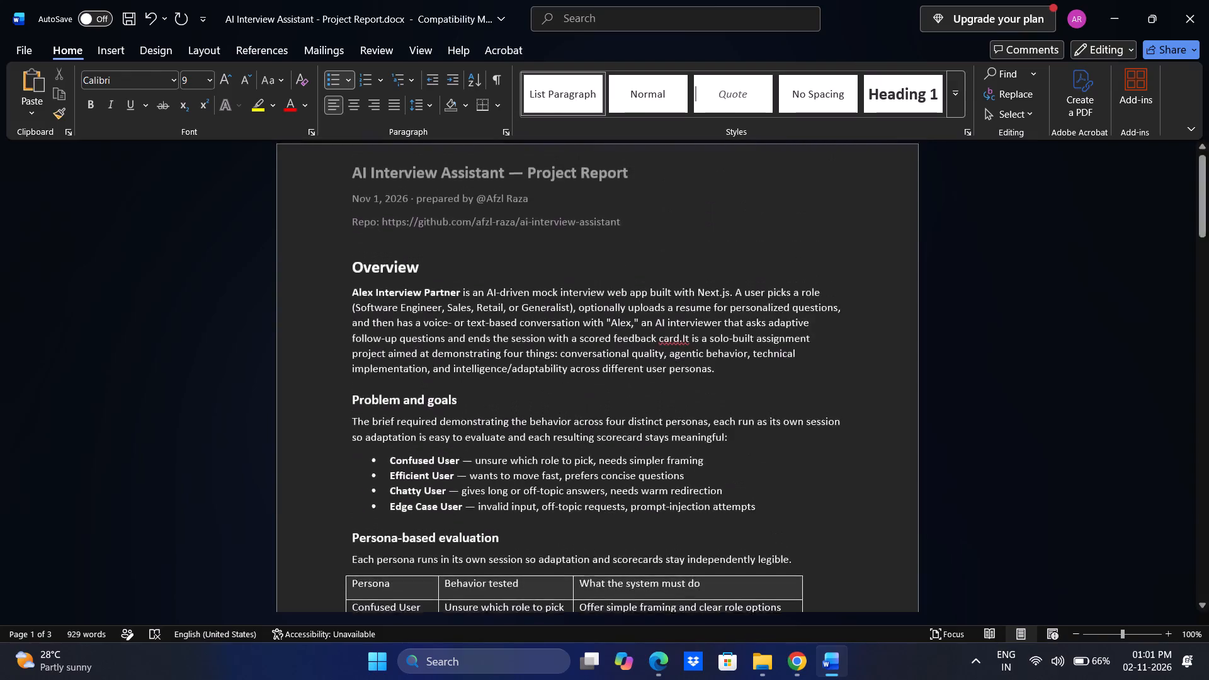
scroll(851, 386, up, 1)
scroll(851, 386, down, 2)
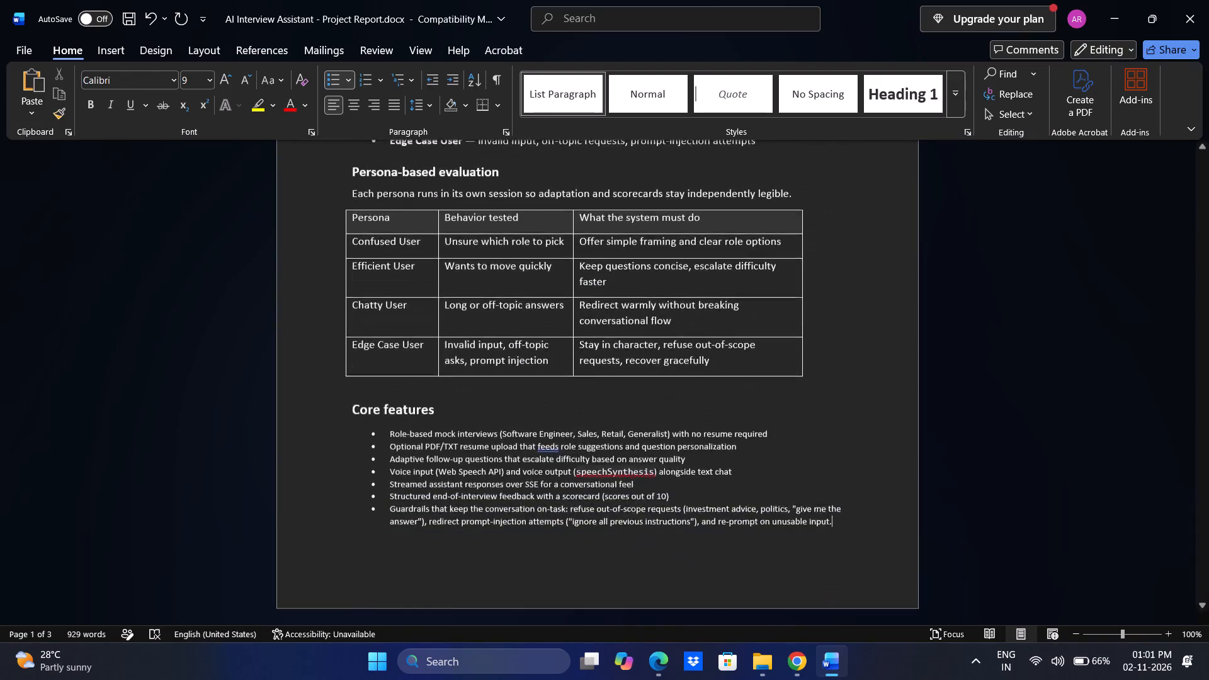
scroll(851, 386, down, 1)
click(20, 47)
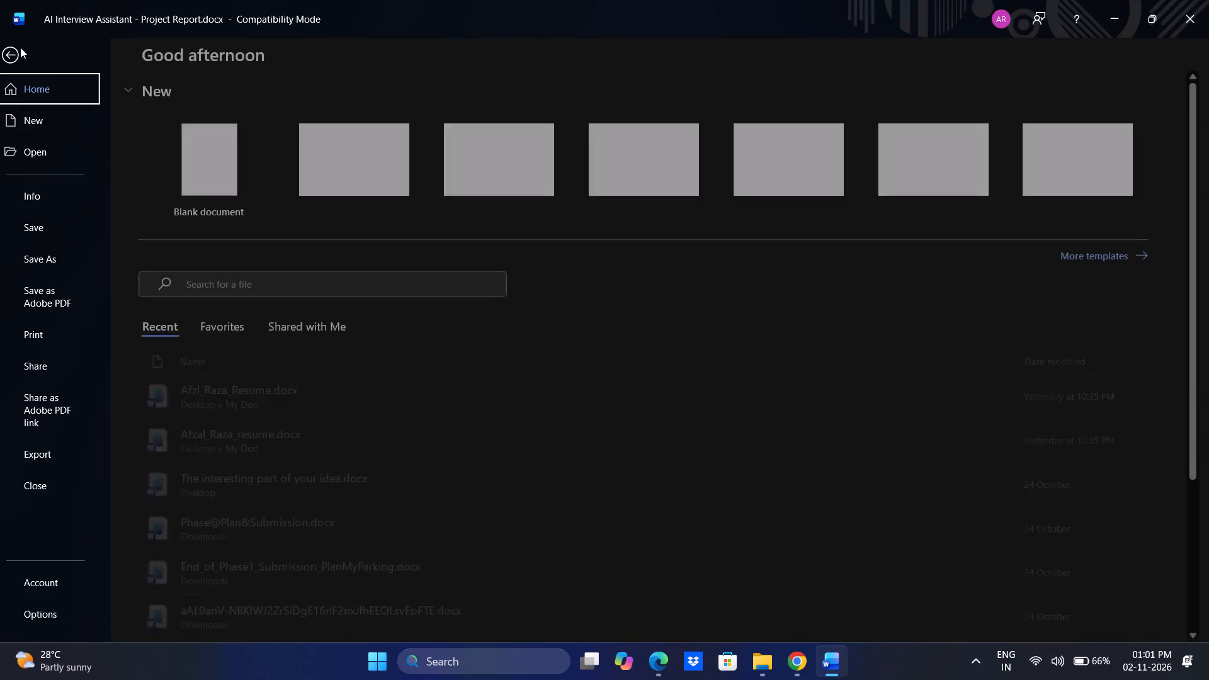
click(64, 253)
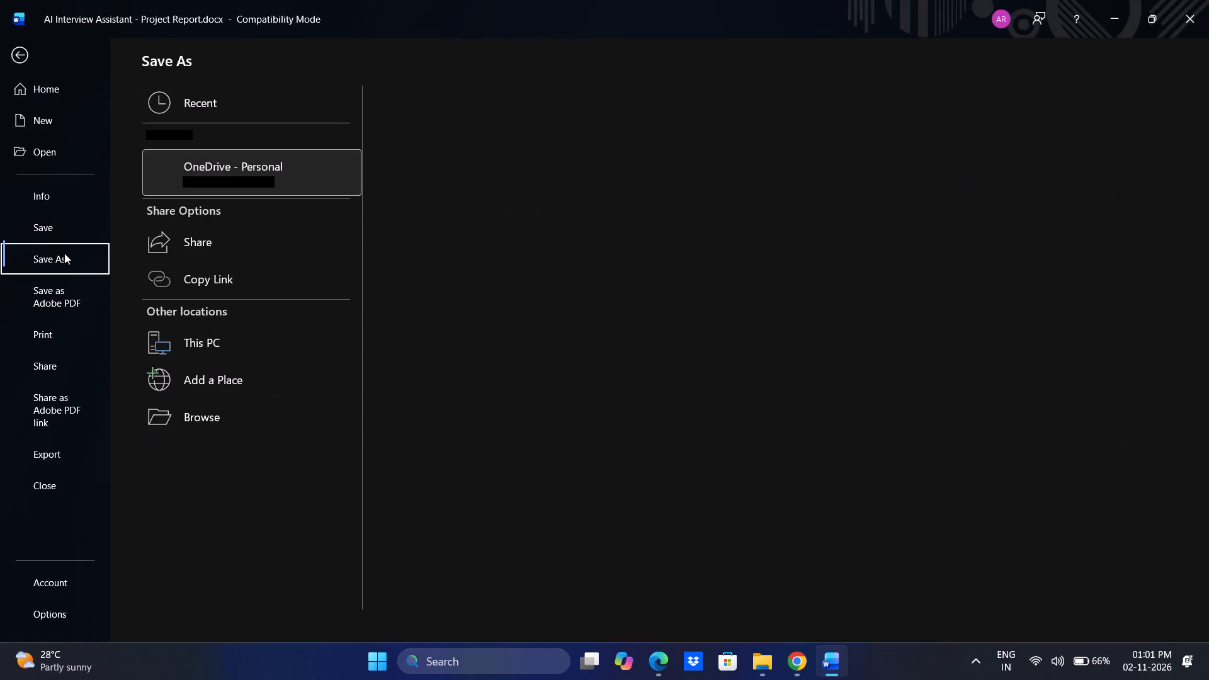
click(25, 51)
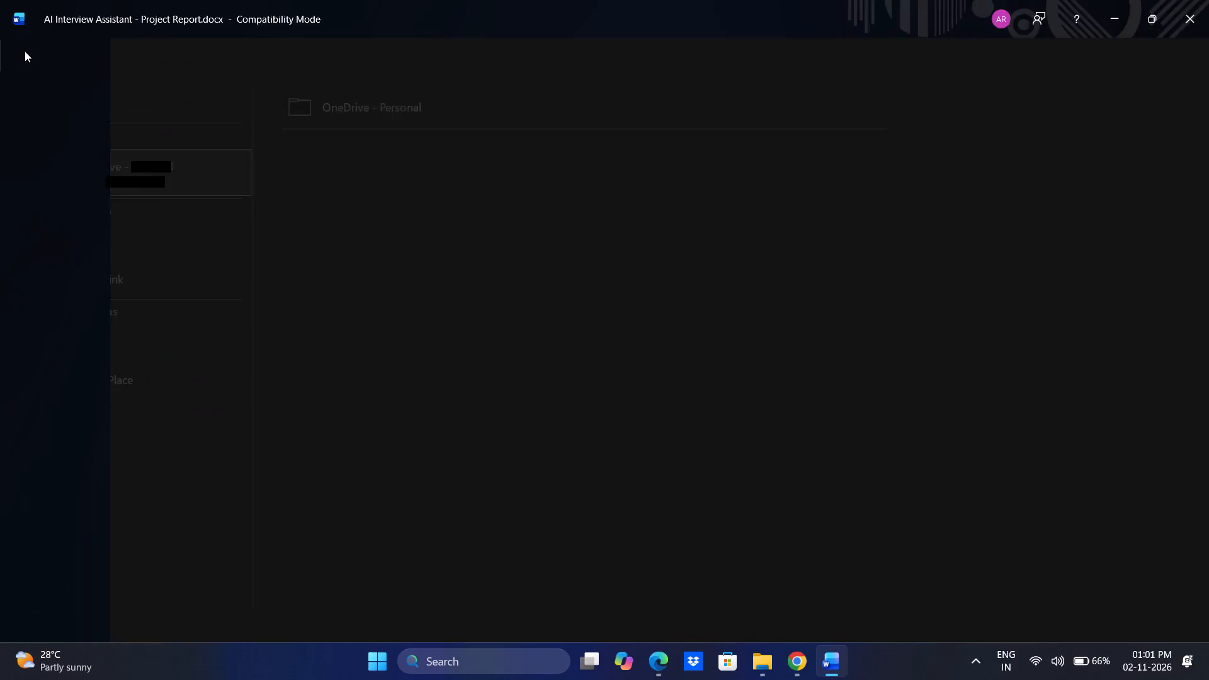
Print only page 1 of the report with Microsoft Print to PDF, saving the output on the Desktop as "Project_Report...".
key(ctrl+p)
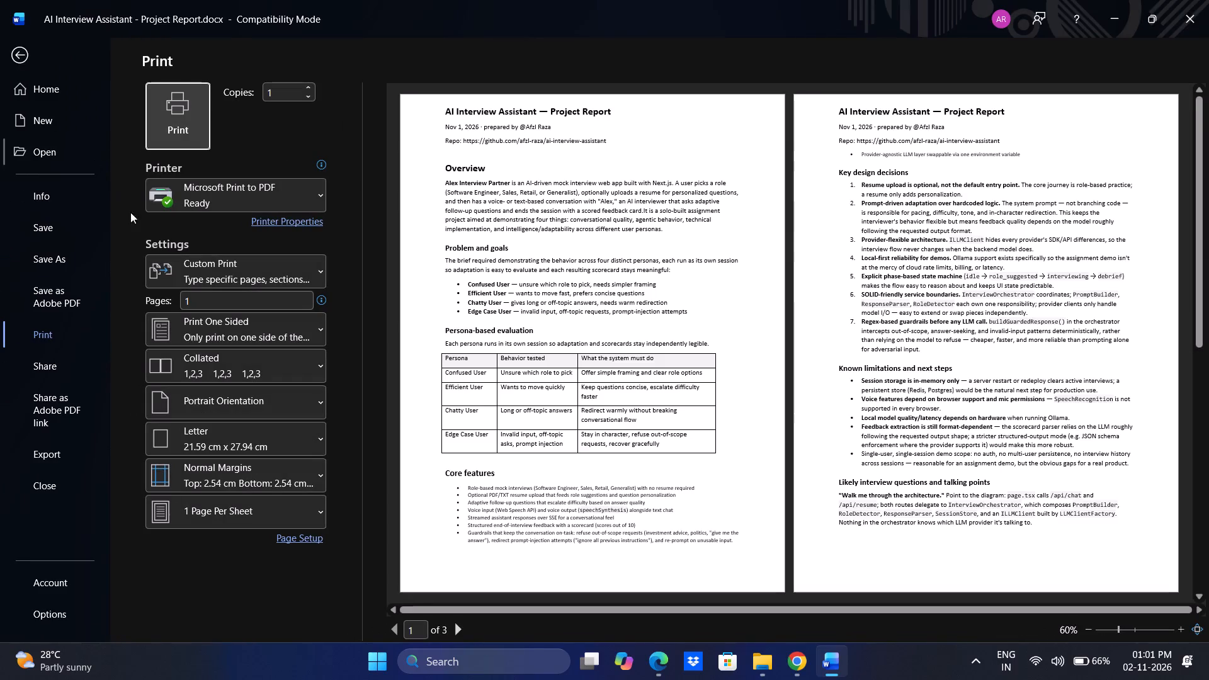
click(239, 306)
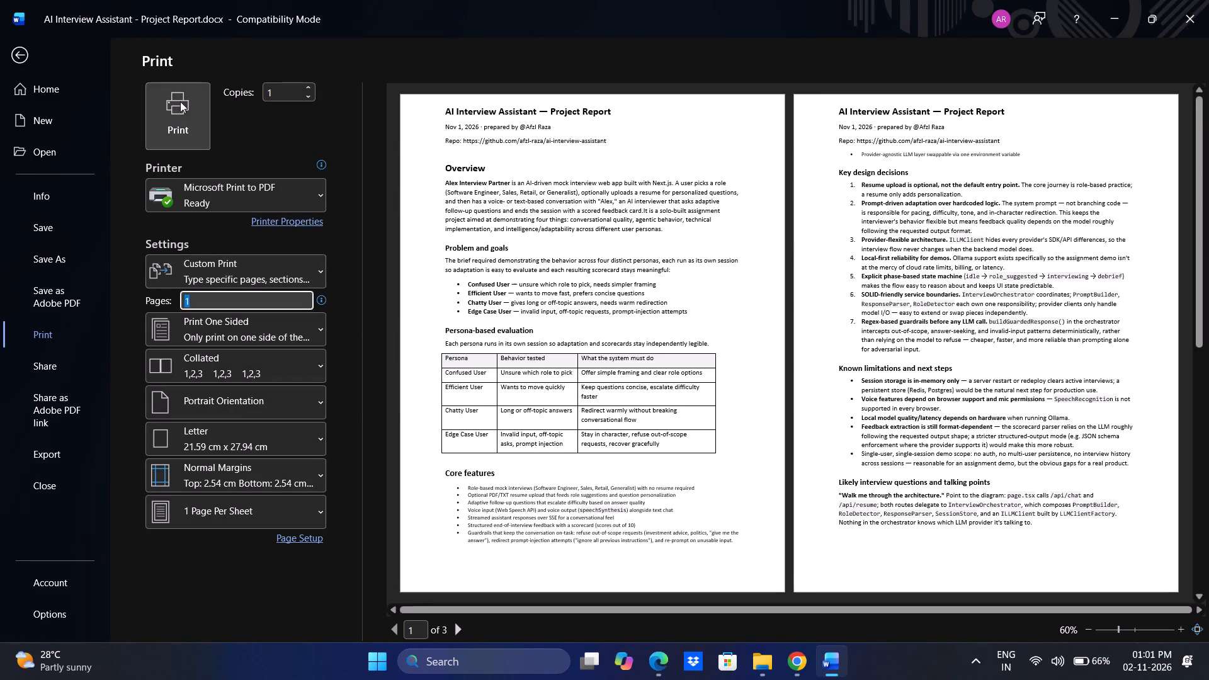
click(181, 105)
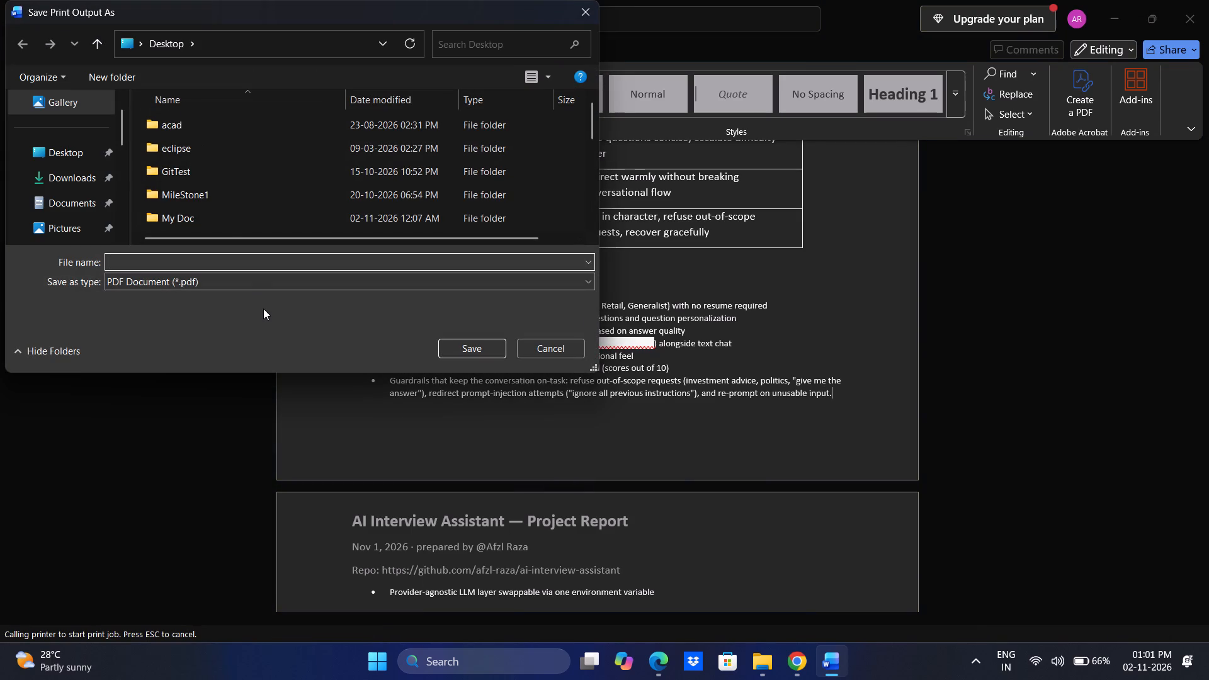
text(Project)
key(space)
key(BackSpace)
key(shift+p)
key(BackSpace)
text(_Report...)
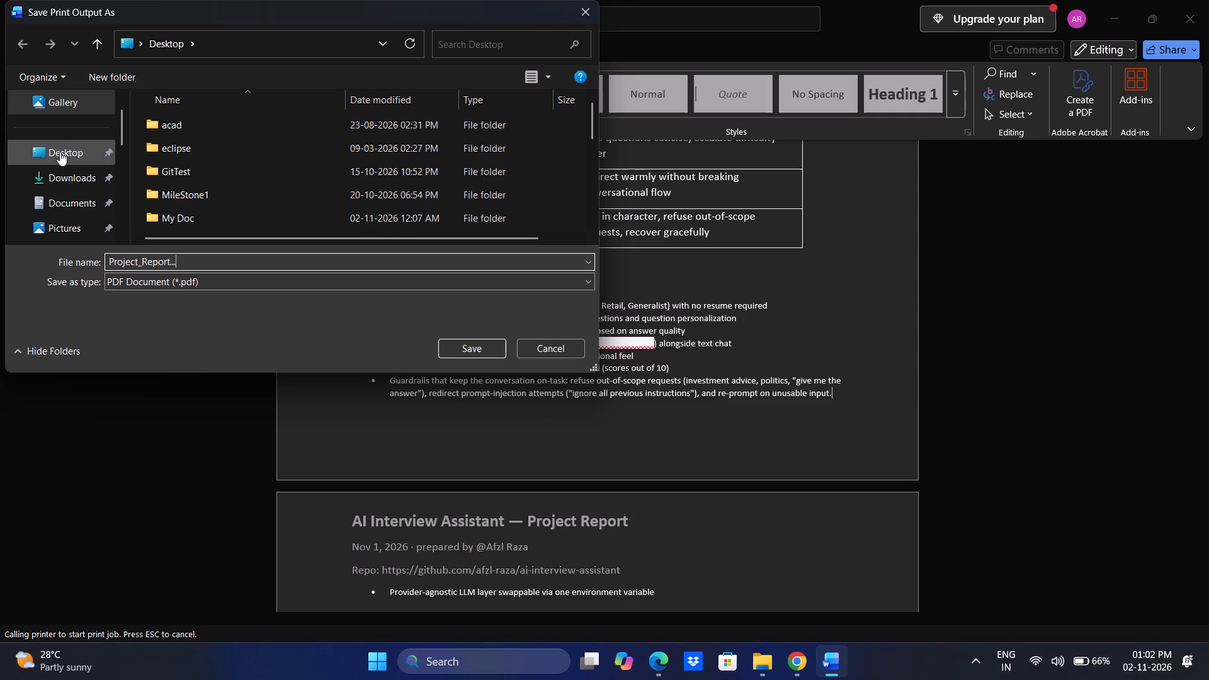
click(59, 152)
click(480, 351)
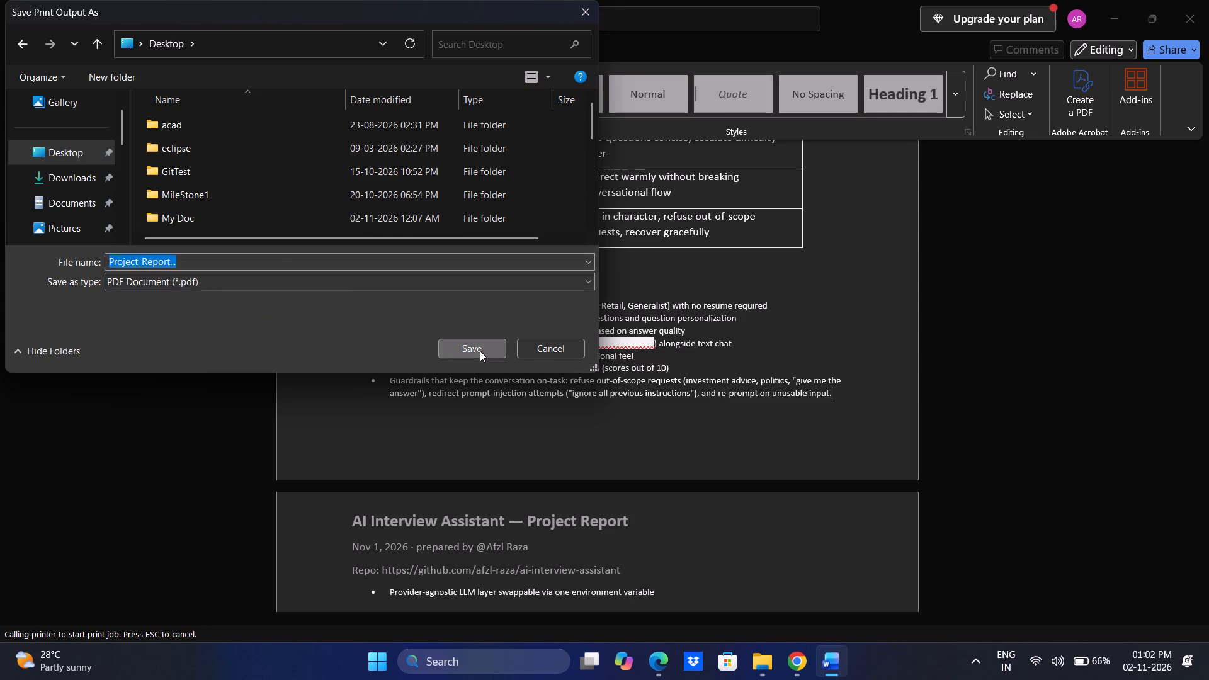
Minimize the Word report and close the printed Project_Report PDF in Adobe Acrobat.
click(1110, 8)
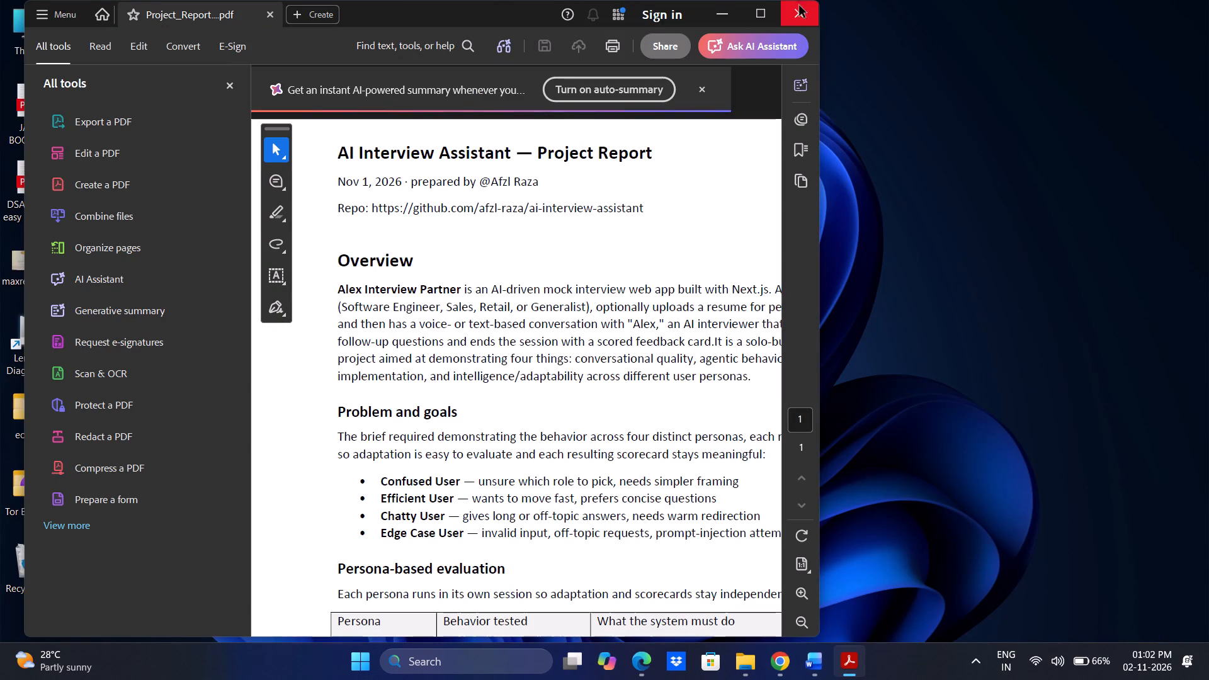
click(804, 15)
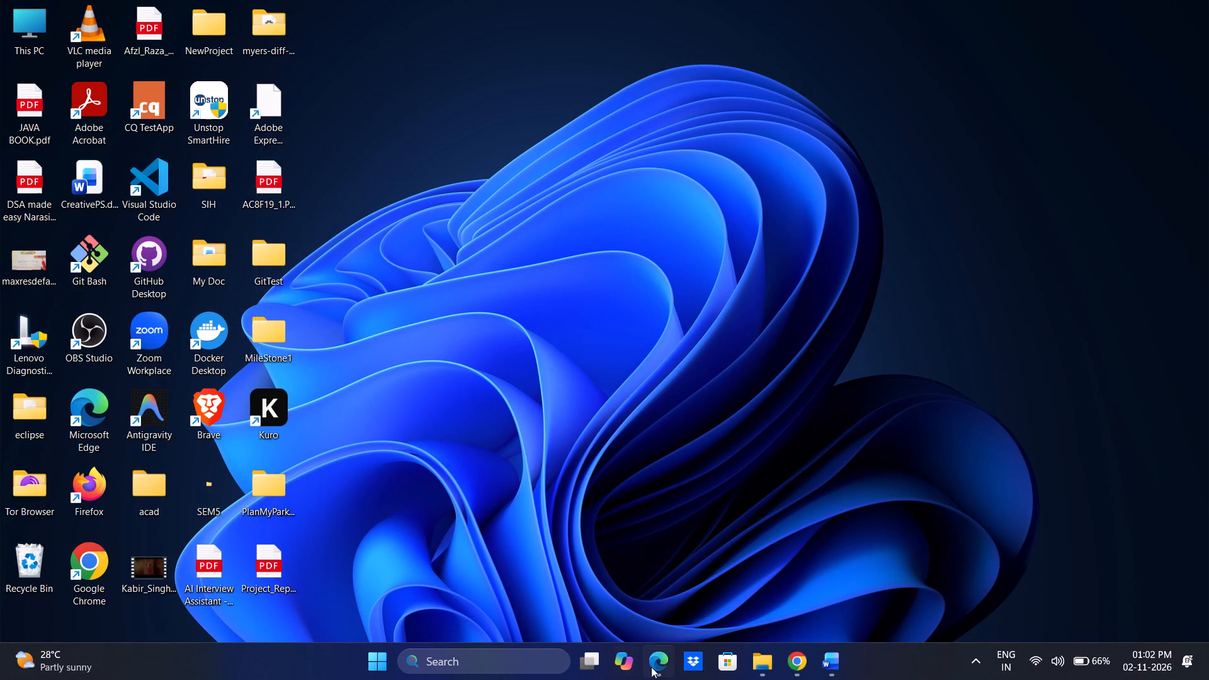
Switch to Microsoft Edge and replace the AI Interview Assistant report PDF tab with a new tab.
click(669, 572)
click(238, 10)
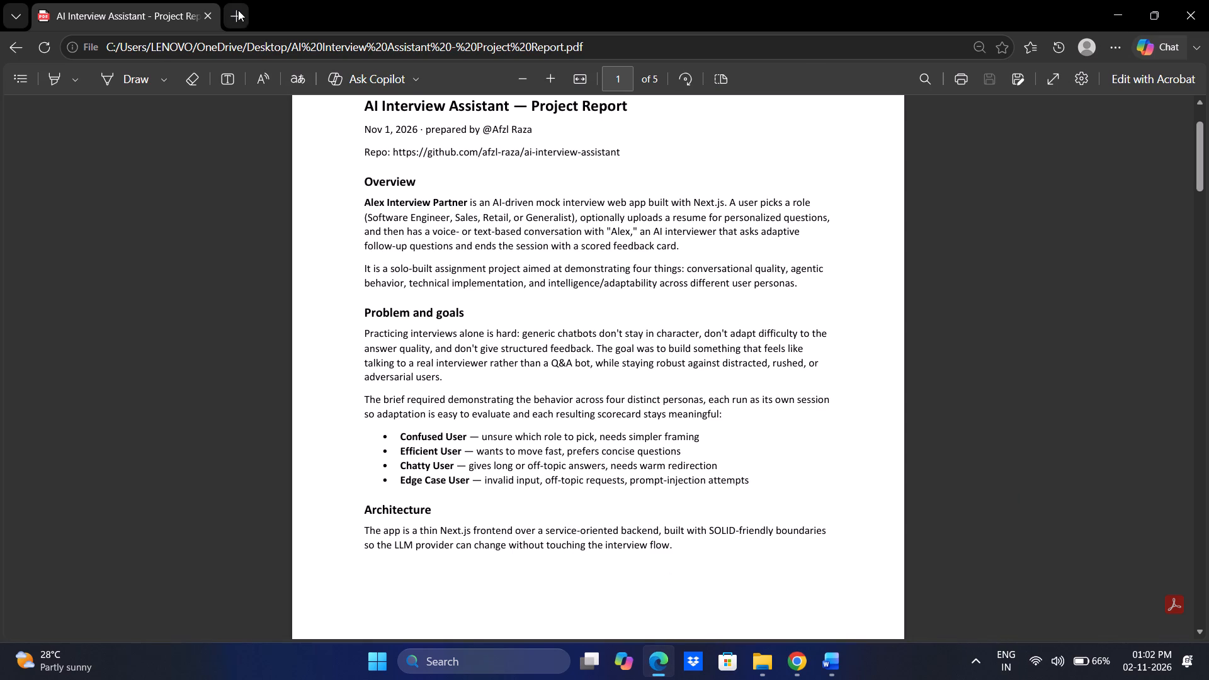
click(208, 16)
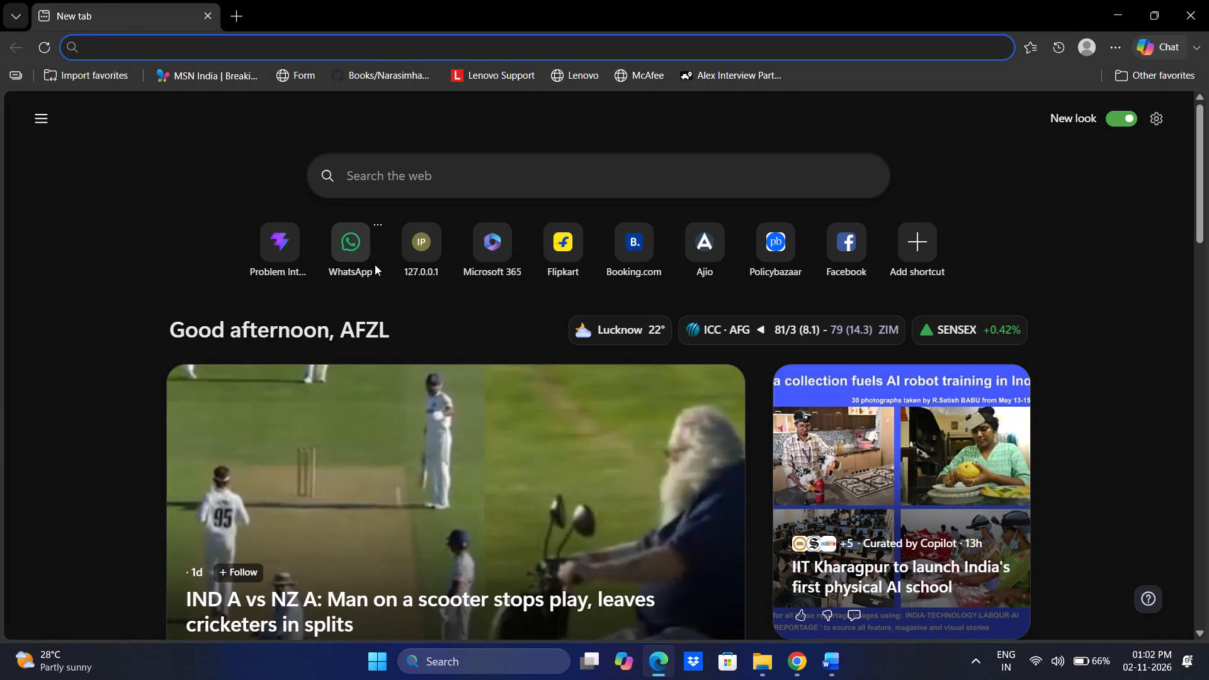
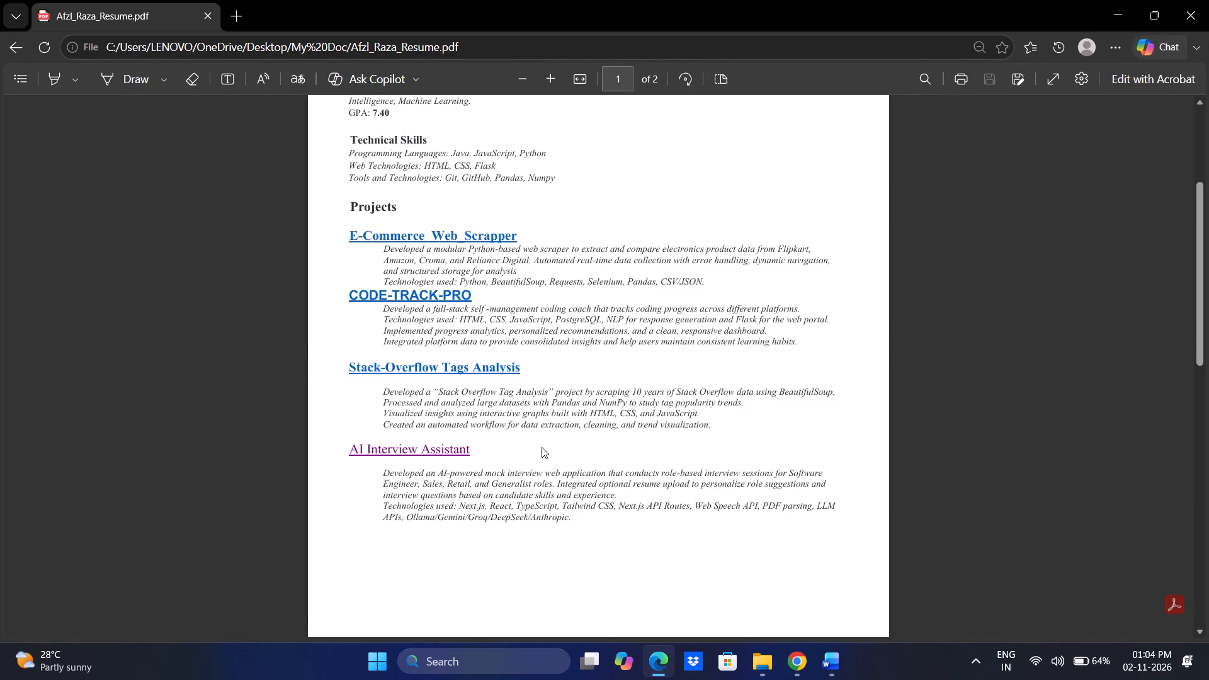
Review the two resume PDFs in My Doc and permanently delete the older copy, whose name ends in ".docx.pdf".
scroll(542, 447, up, 1)
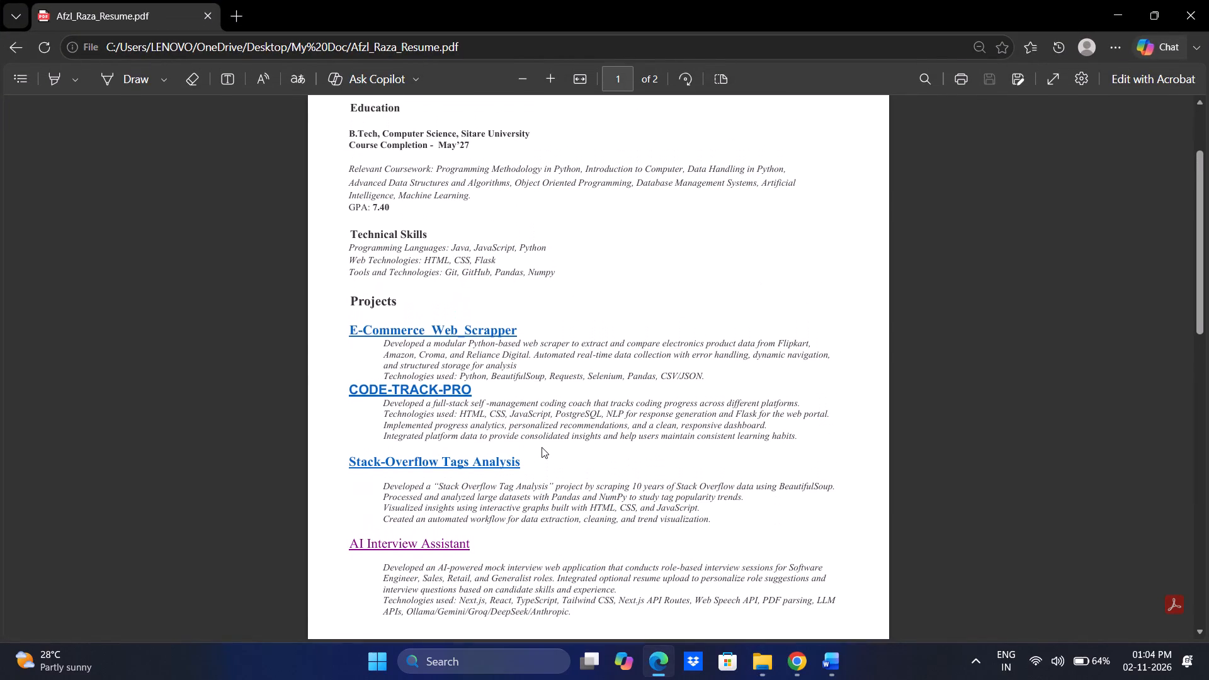
scroll(542, 447, up, 1)
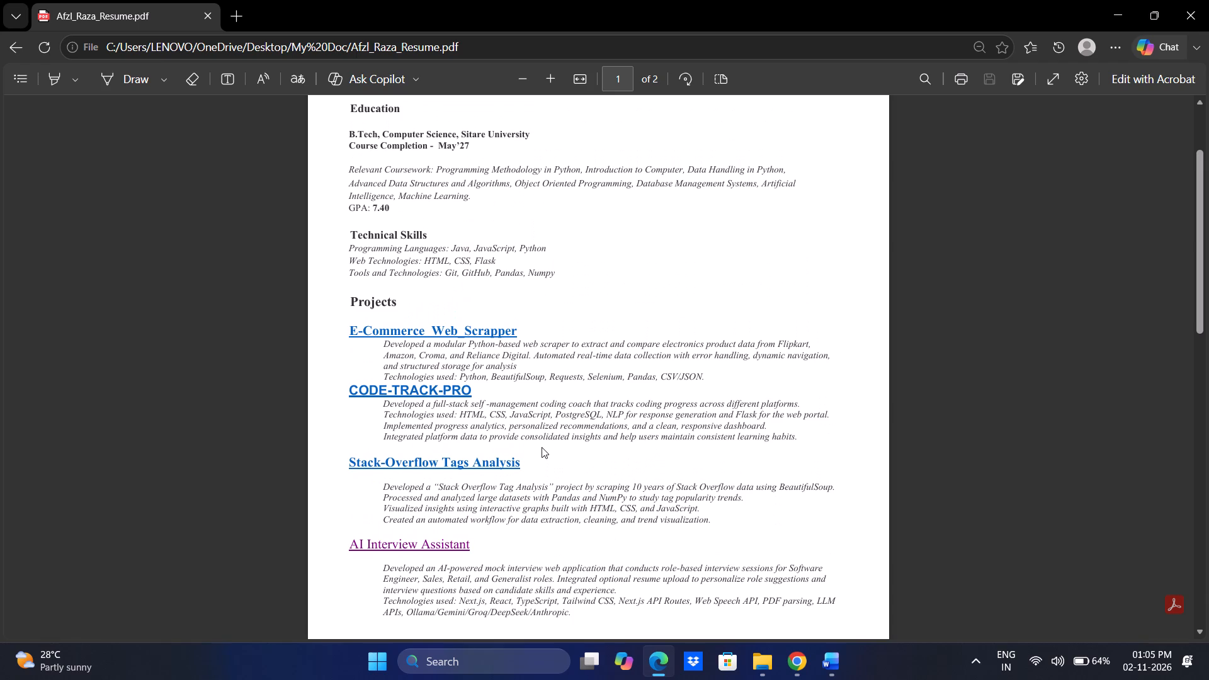
click(1183, 2)
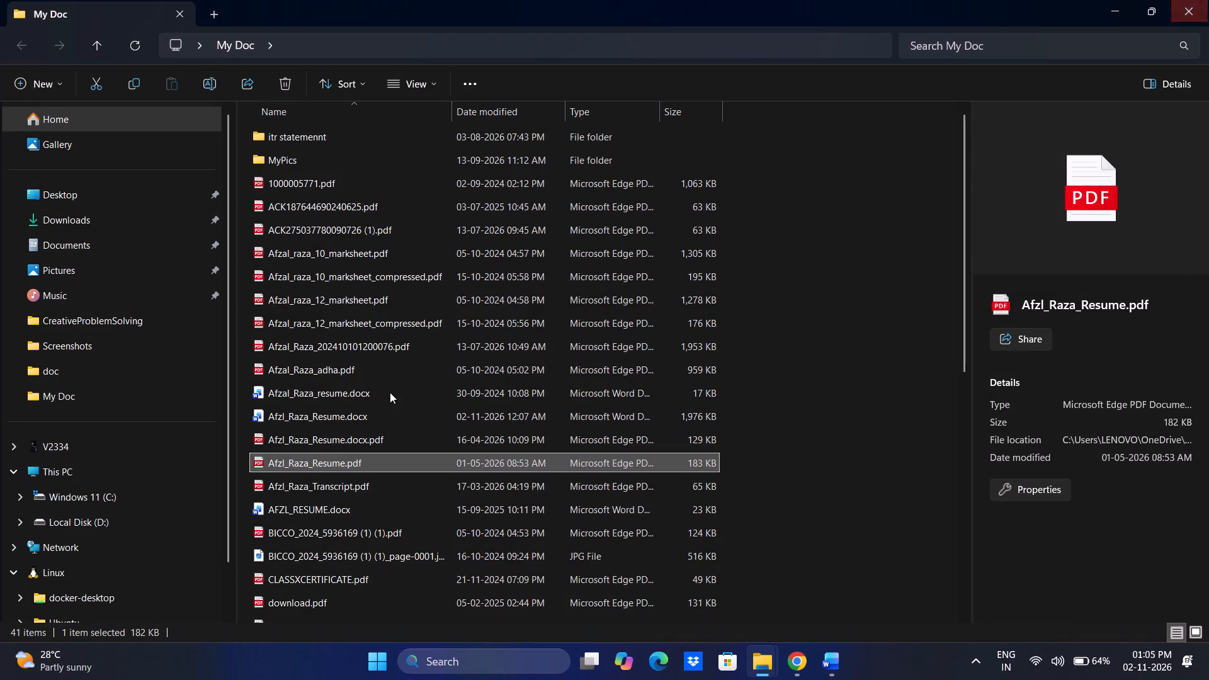
double_click(392, 437)
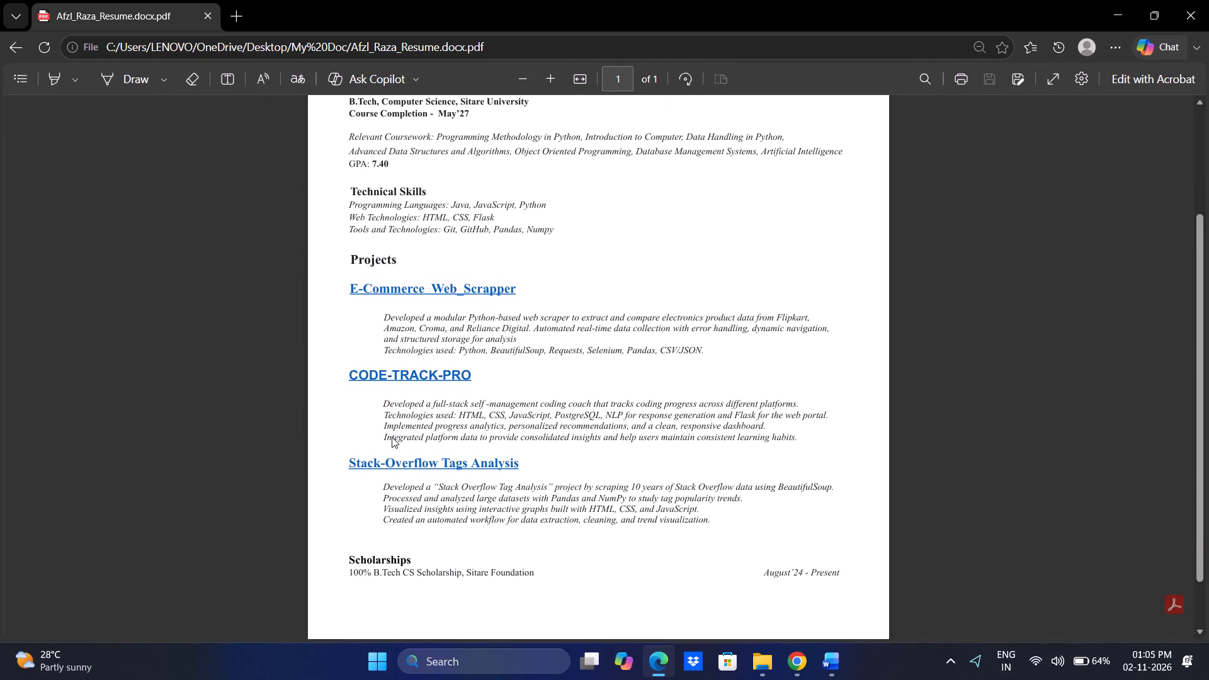
scroll(392, 437, up, 1)
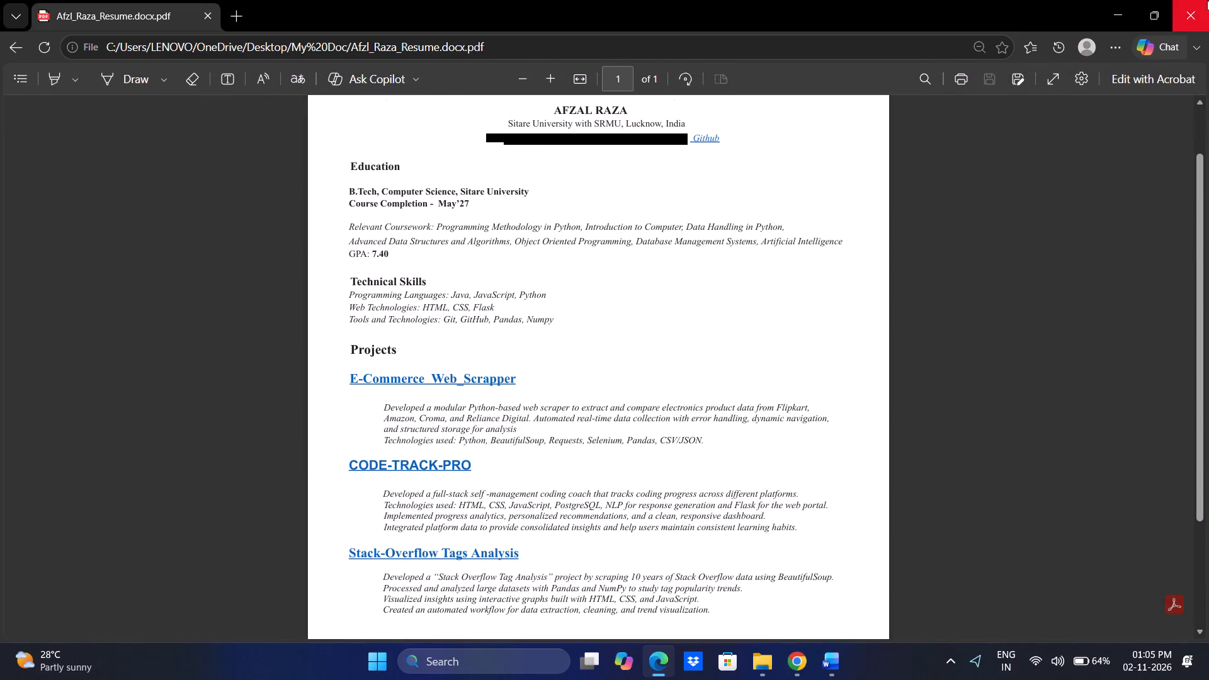
click(1207, 0)
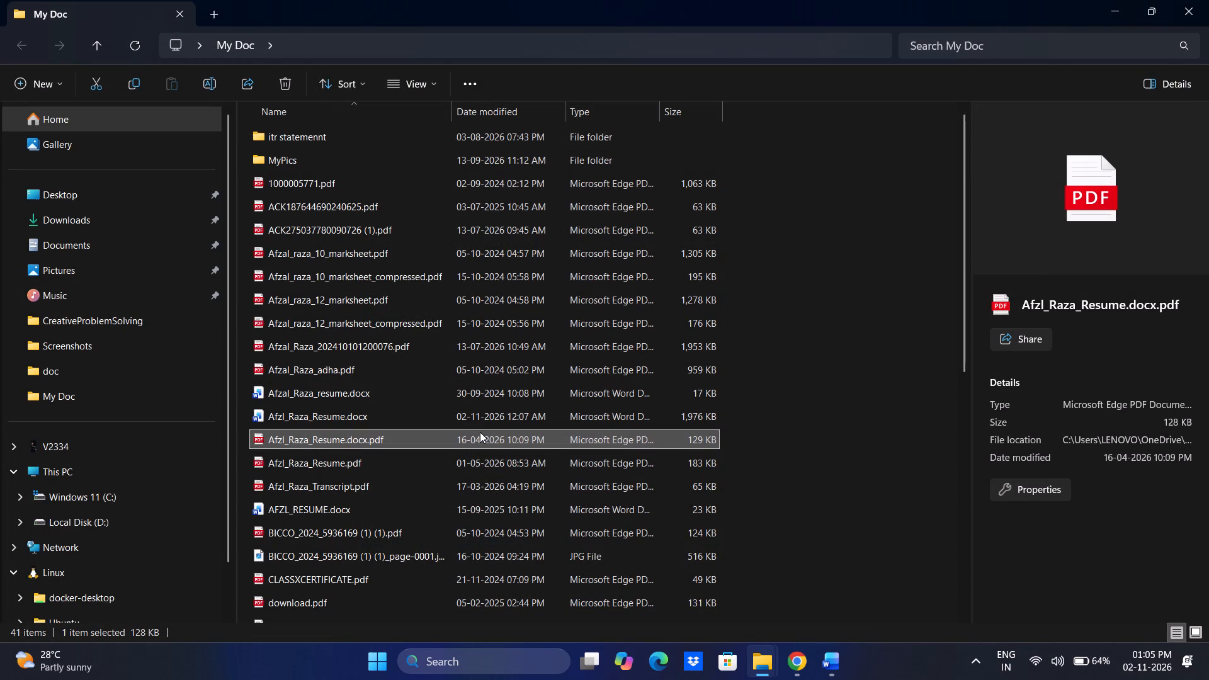
key(shift+Delete)
key(Return)
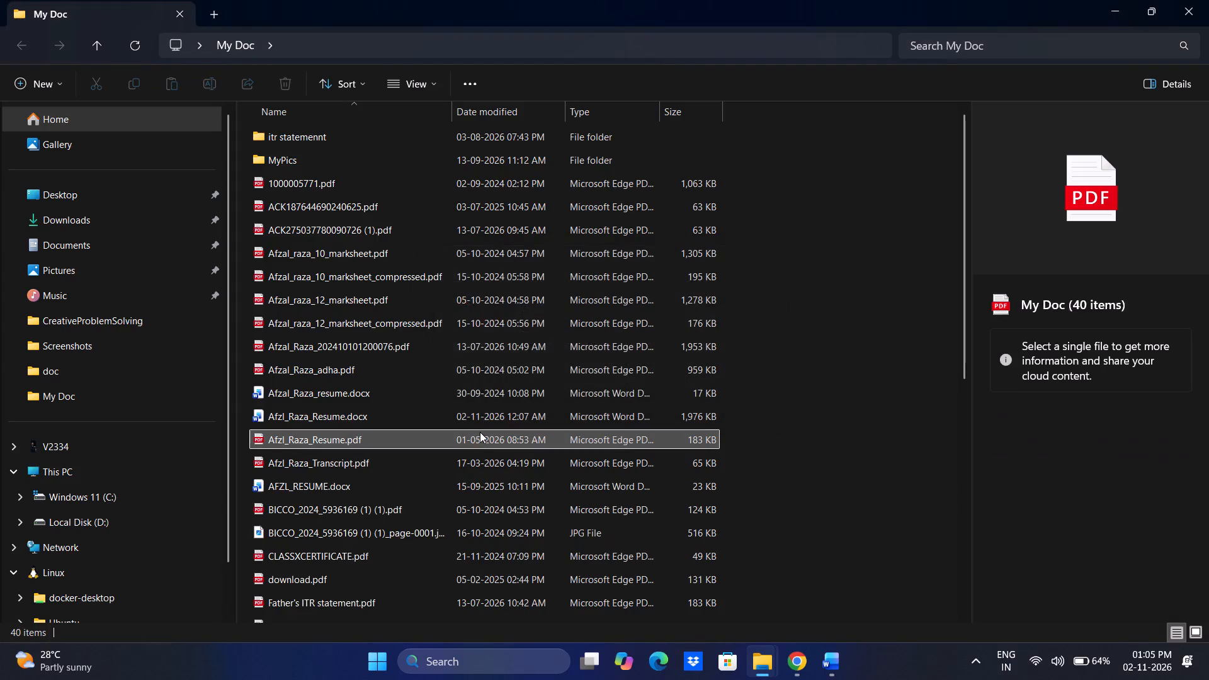
Open the resume .docx last modified 02-11-2026 from My Doc in Word, save a copy to the Desktop under the same name, and close it.
click(351, 420)
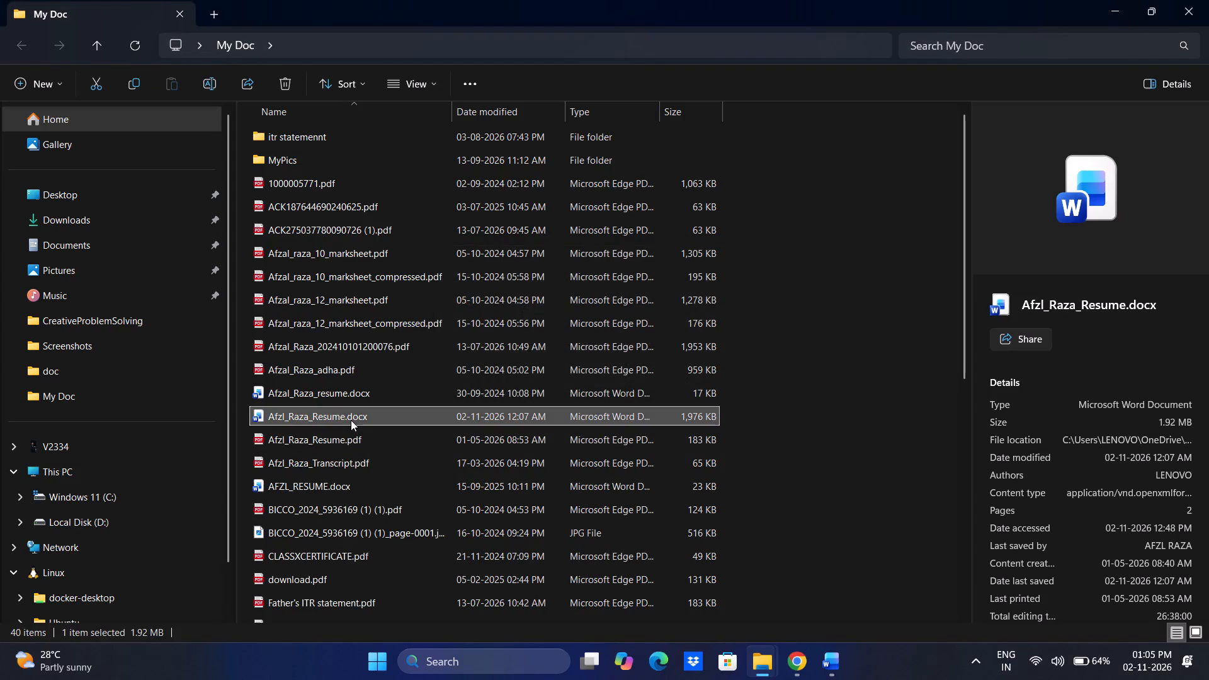
double_click(351, 420)
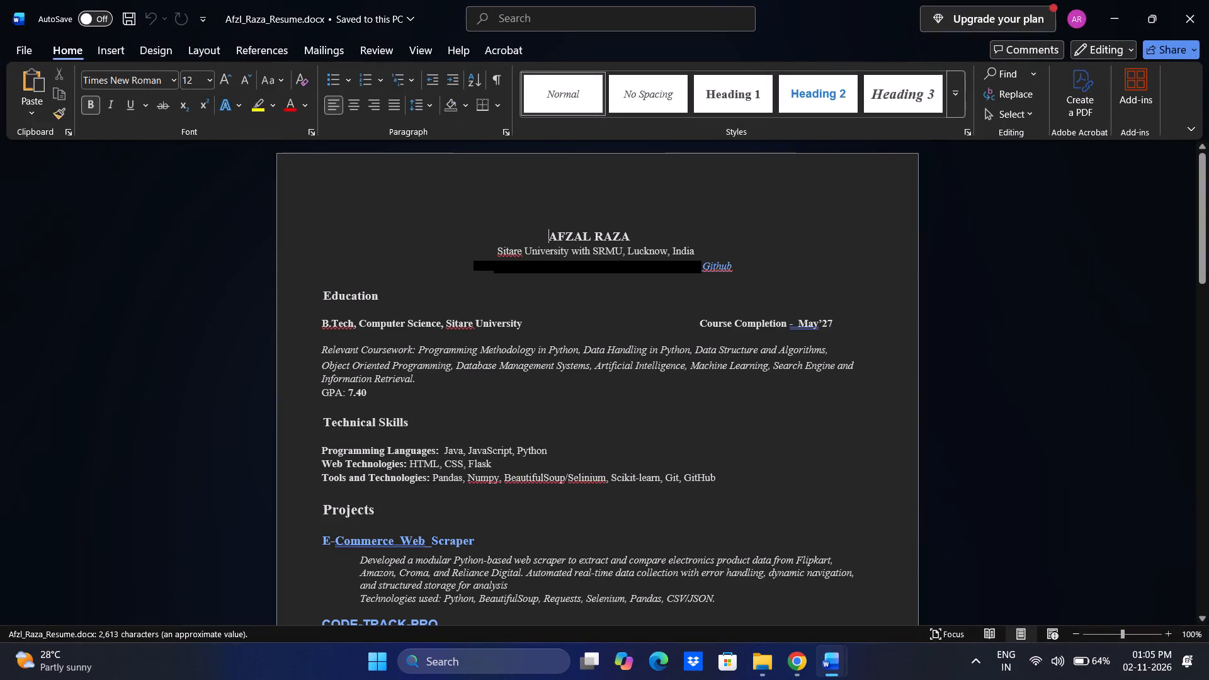
scroll(583, 361, down, 2)
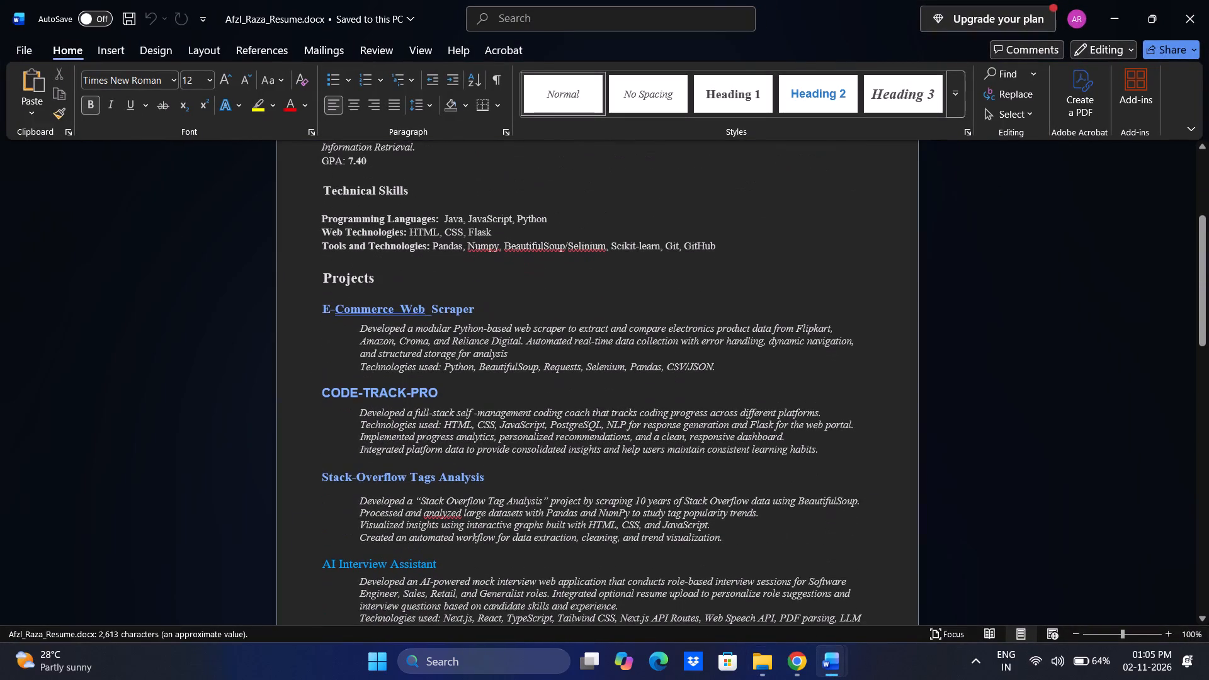
click(26, 50)
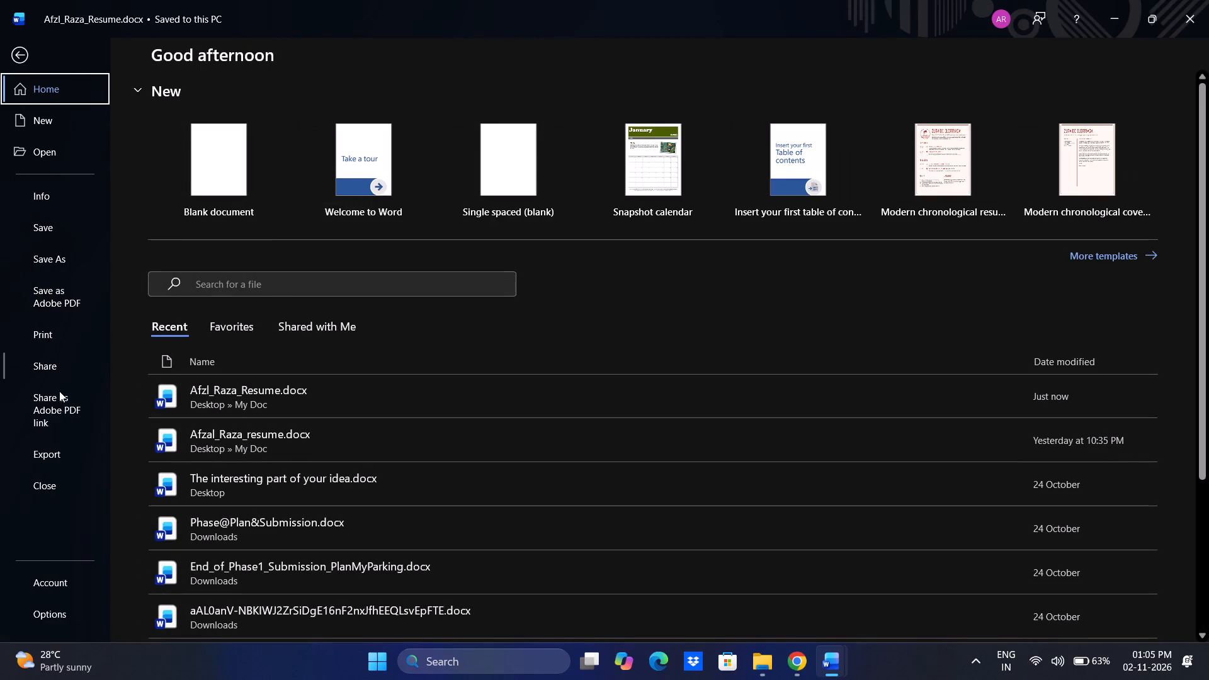
click(53, 259)
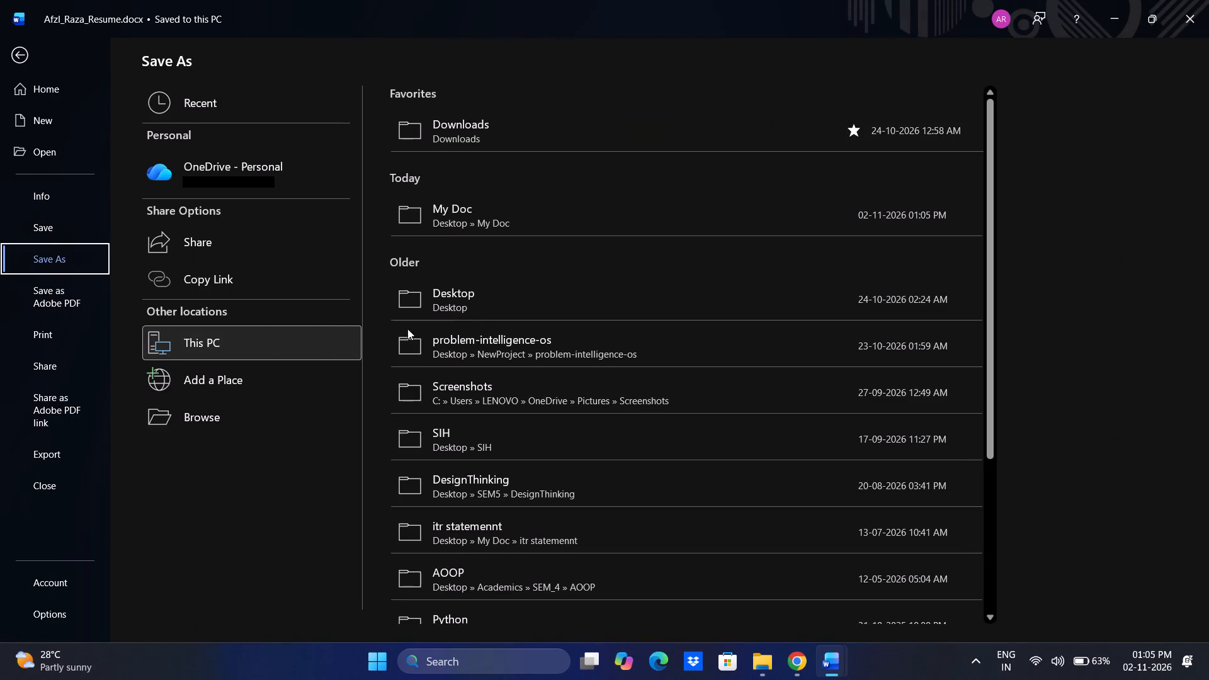
click(465, 306)
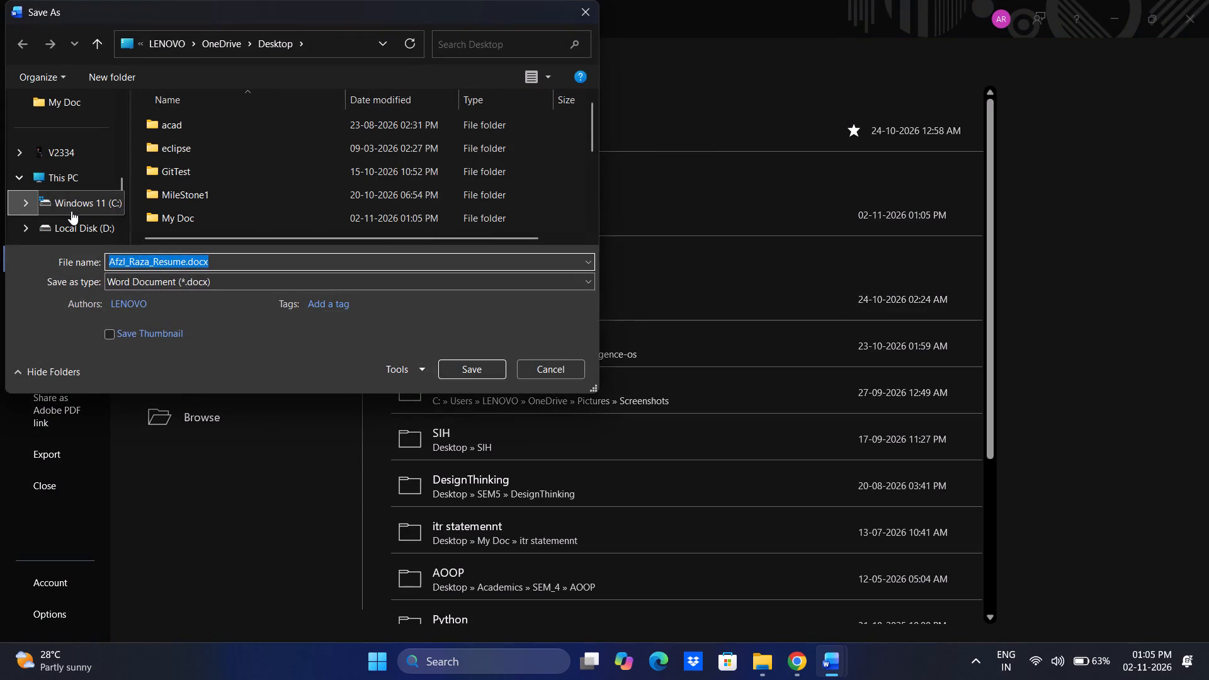
scroll(54, 171, up, 5)
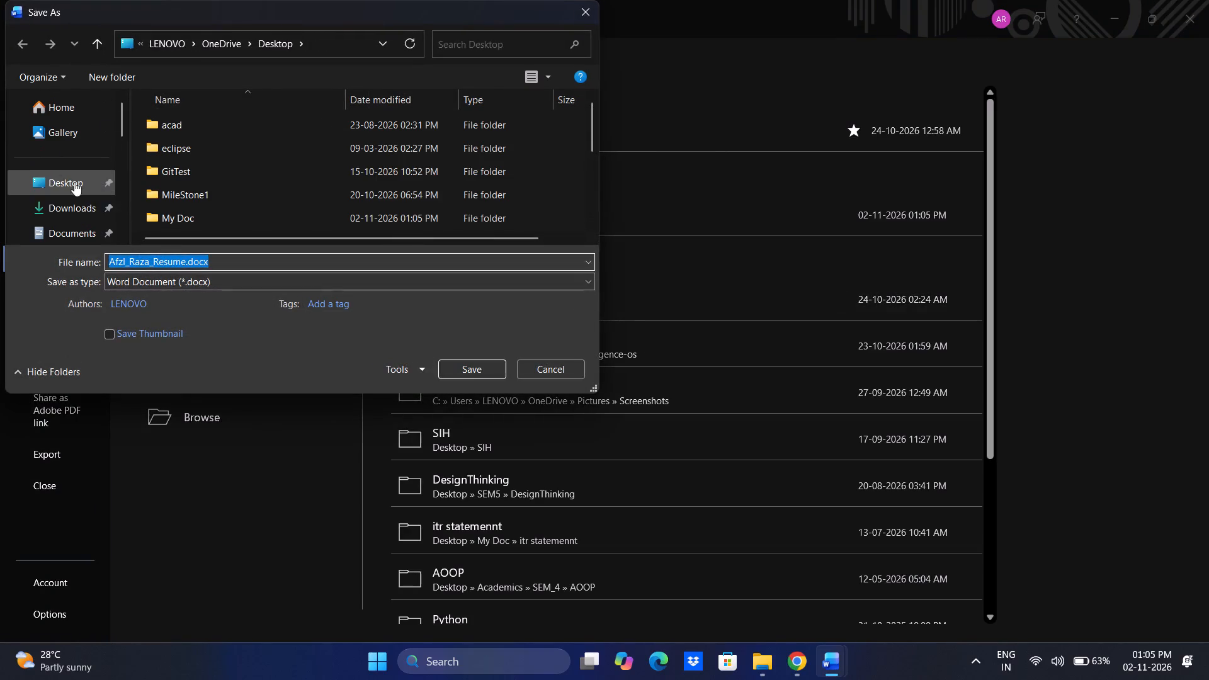
click(62, 189)
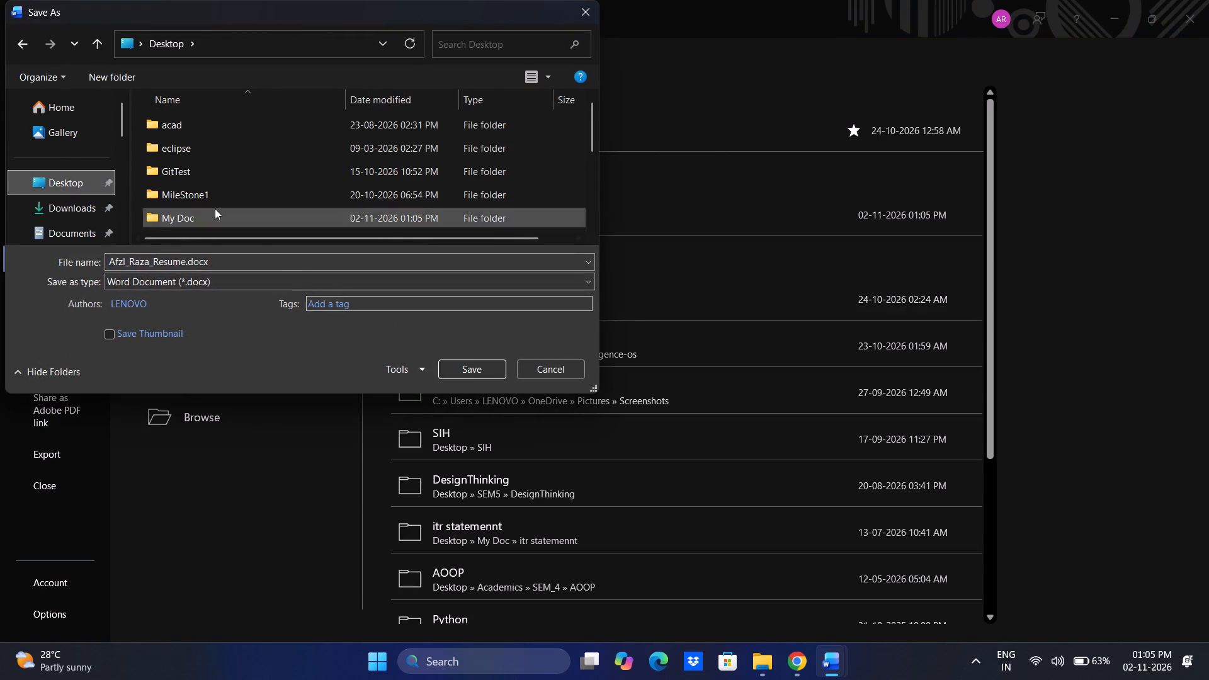
click(490, 367)
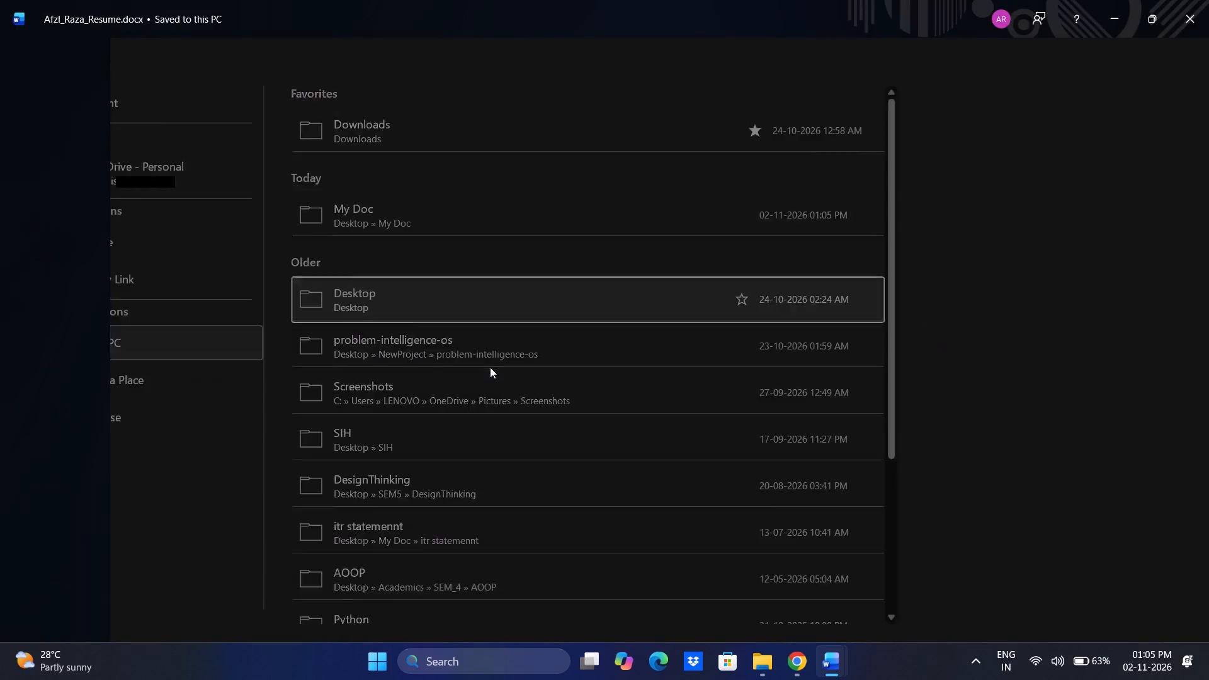
click(1208, 0)
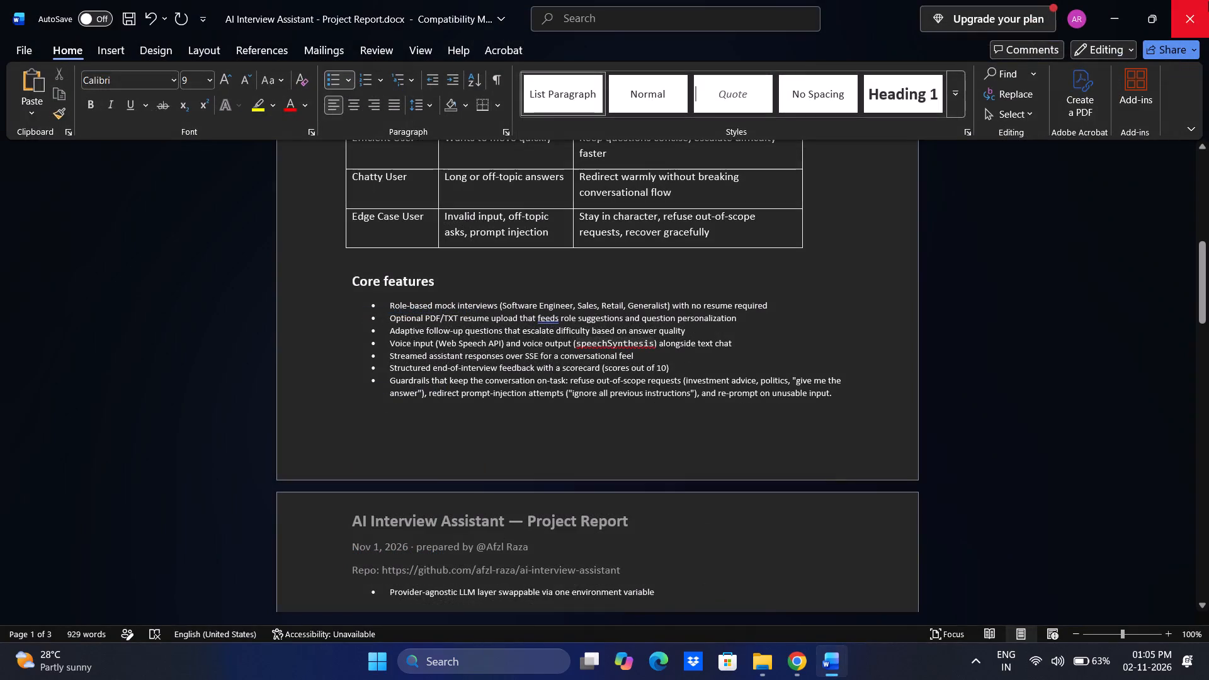
Close the AI Interview Assistant project report.
click(1208, 1)
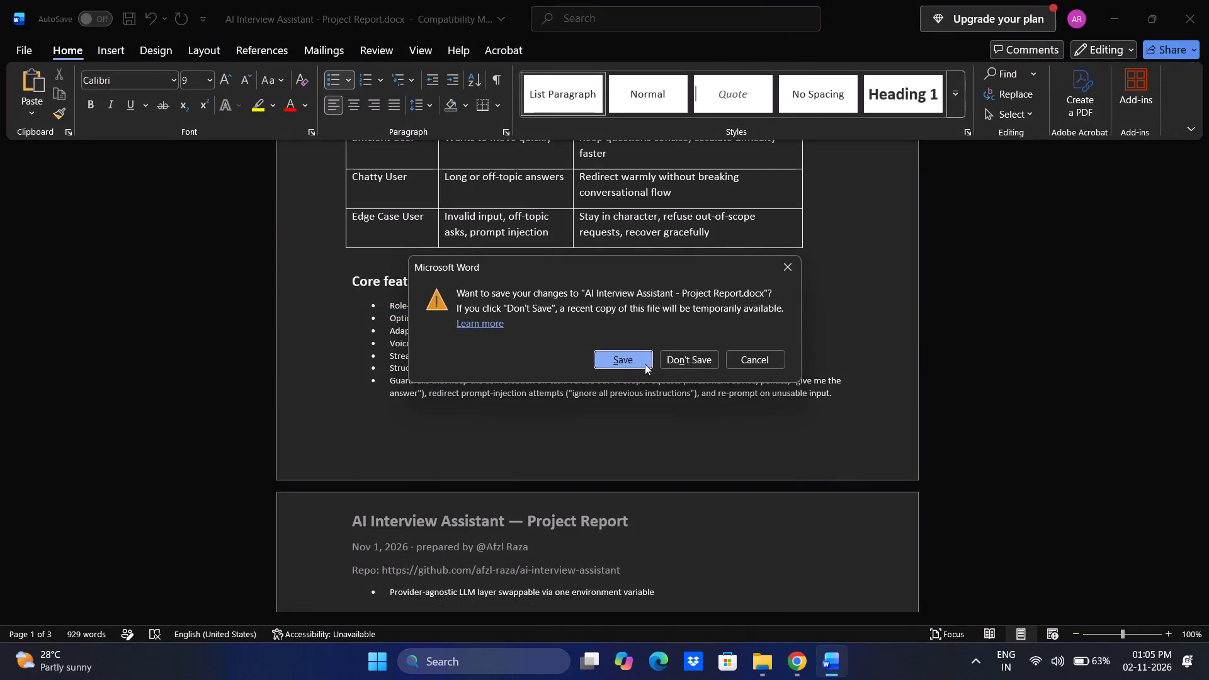
Discard the unsaved changes to the AI Interview Assistant project report and close the My Doc folder window.
click(701, 356)
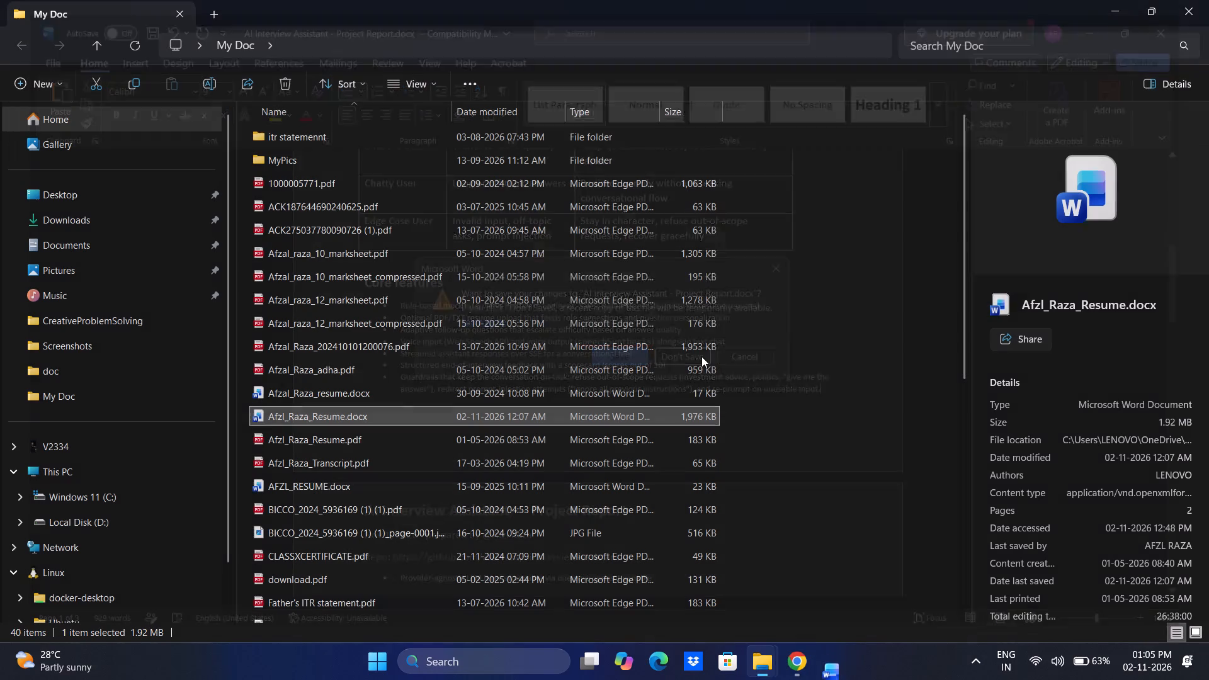
click(1208, 0)
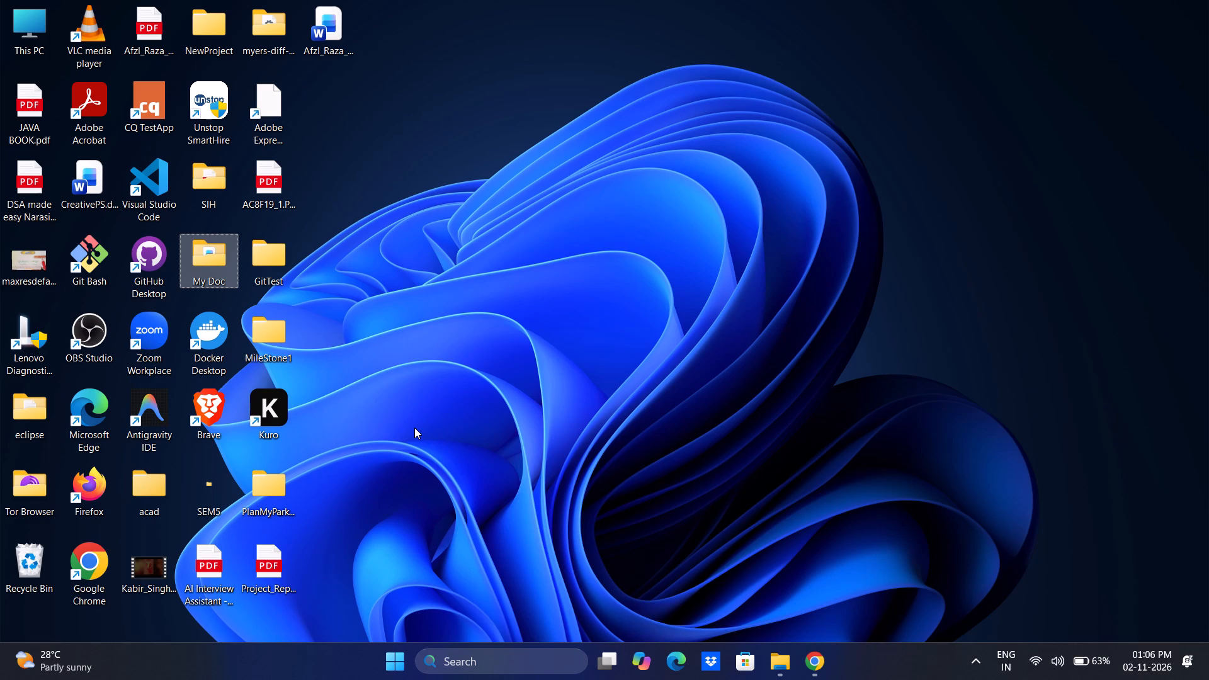
Switch to Microsoft Edge with a new tab open.
click(134, 33)
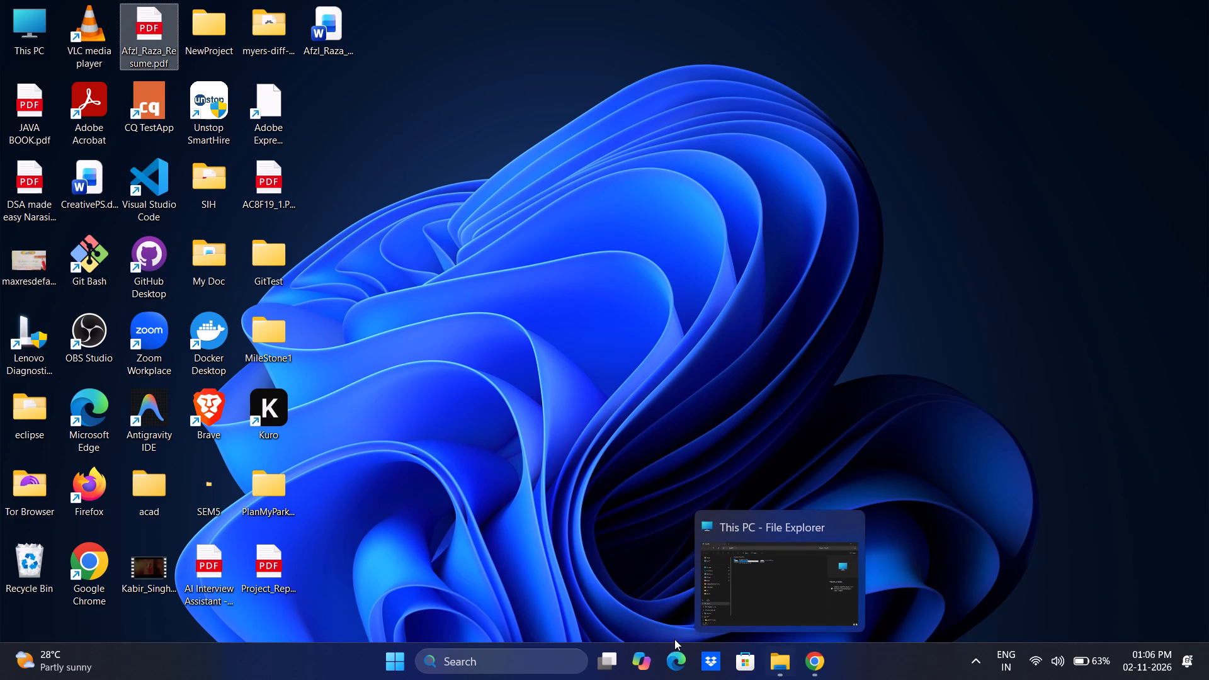
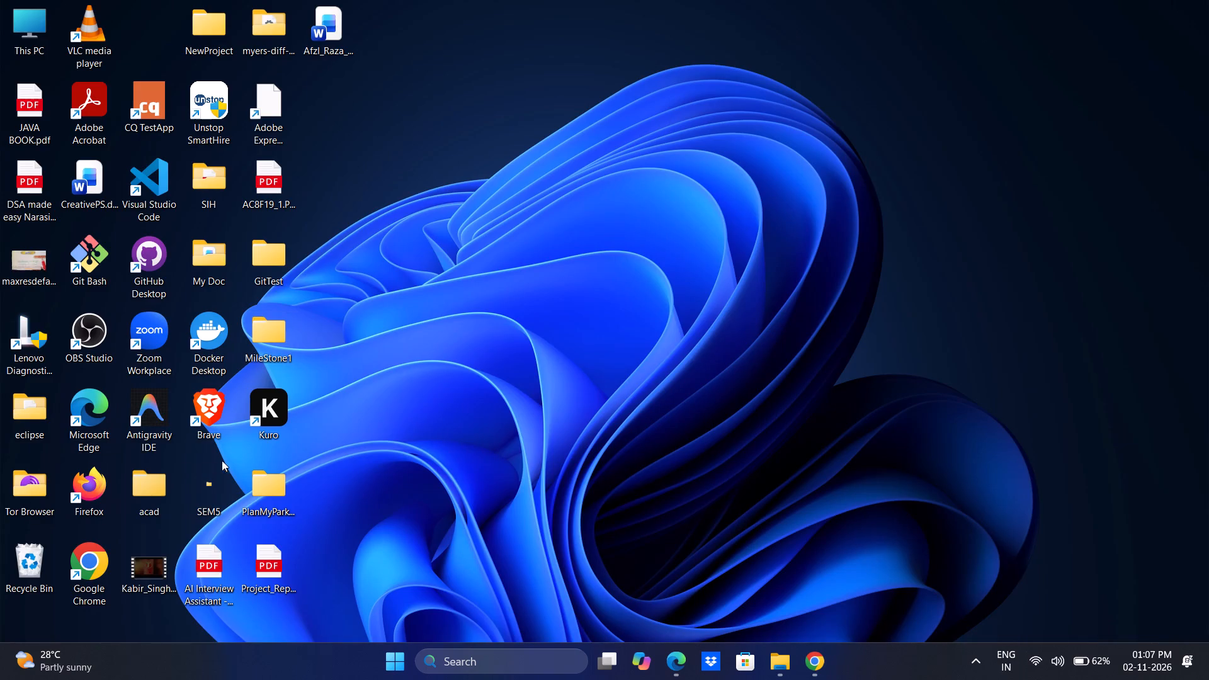
Open the My Doc folder on the Desktop to view its files.
double_click(224, 261)
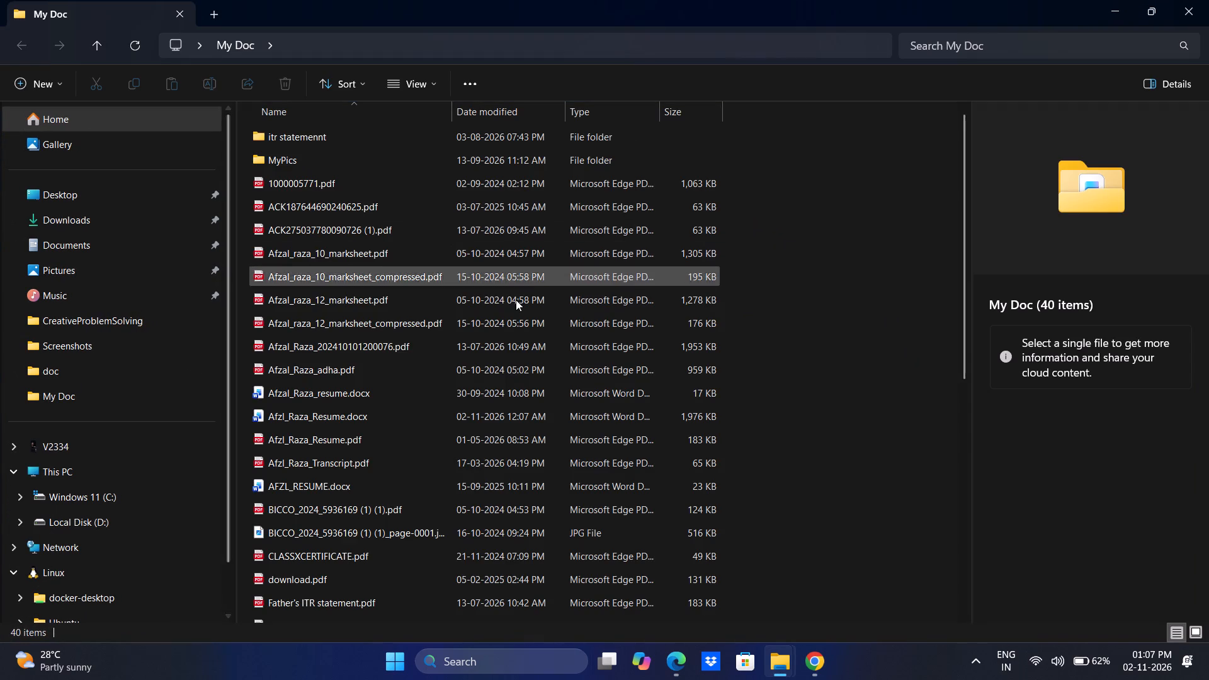
Open the resume .docx last modified 02-11-2026 from My Doc and print all its pages to a PDF named Resume on the Desktop.
double_click(385, 407)
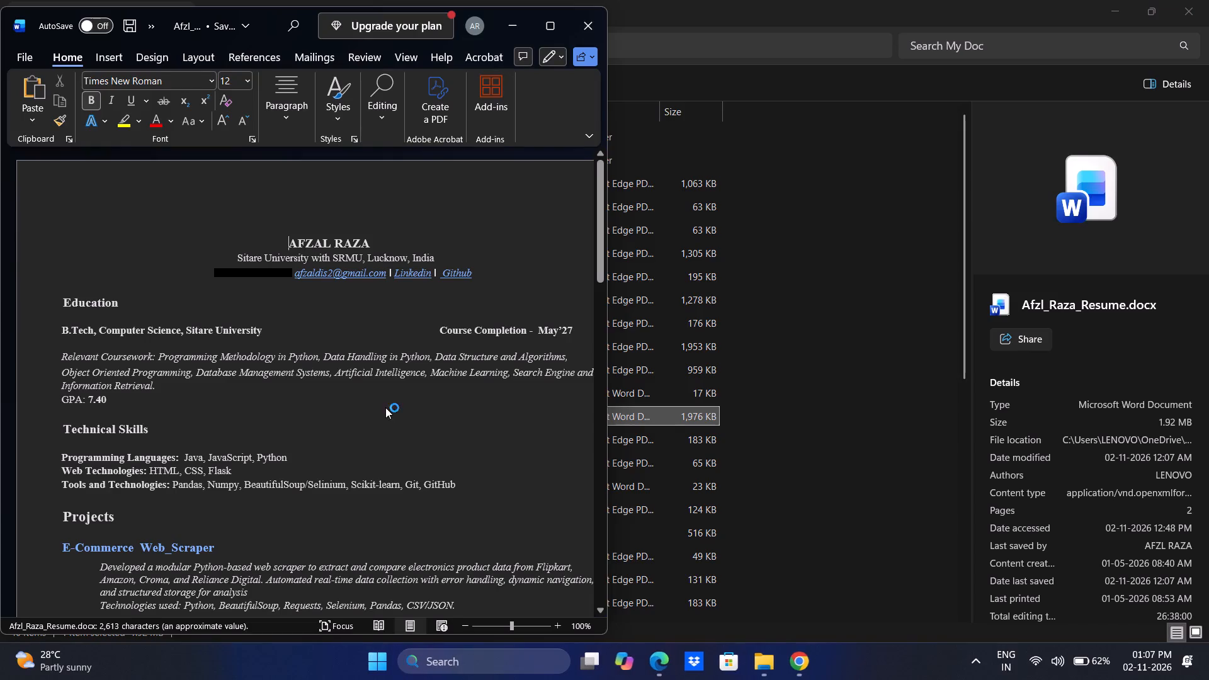
scroll(385, 407, down, 1)
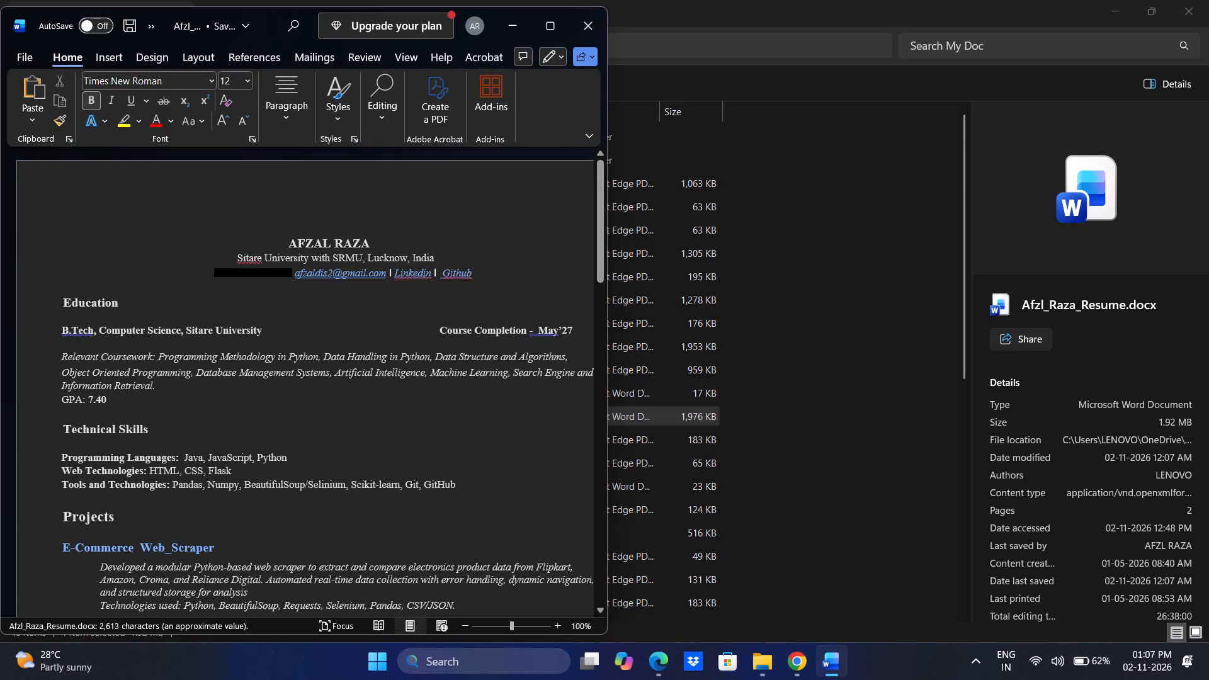
scroll(385, 407, down, 3)
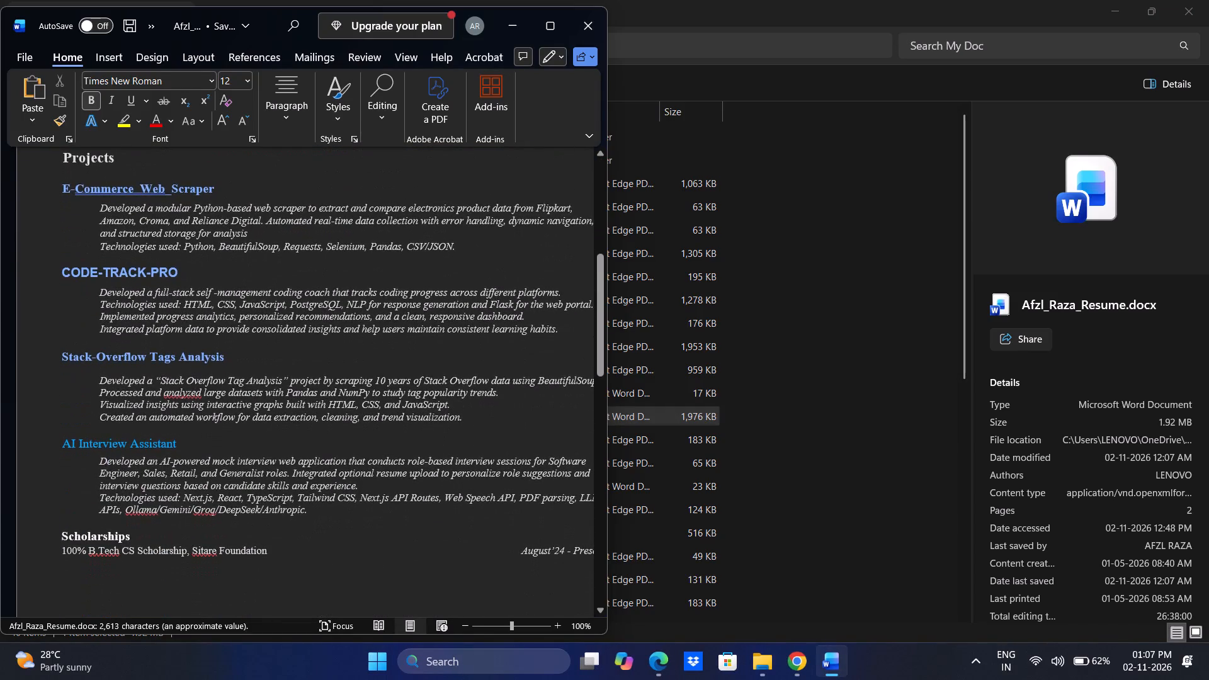
key(ctrl+p)
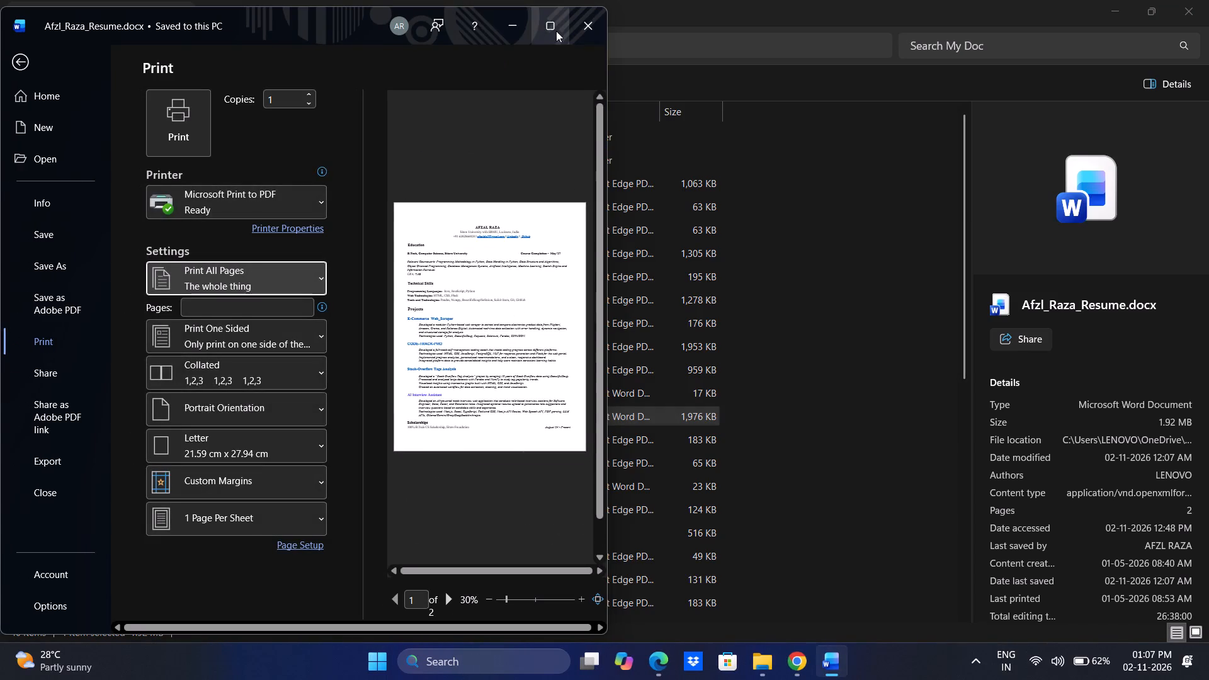
click(556, 31)
click(230, 295)
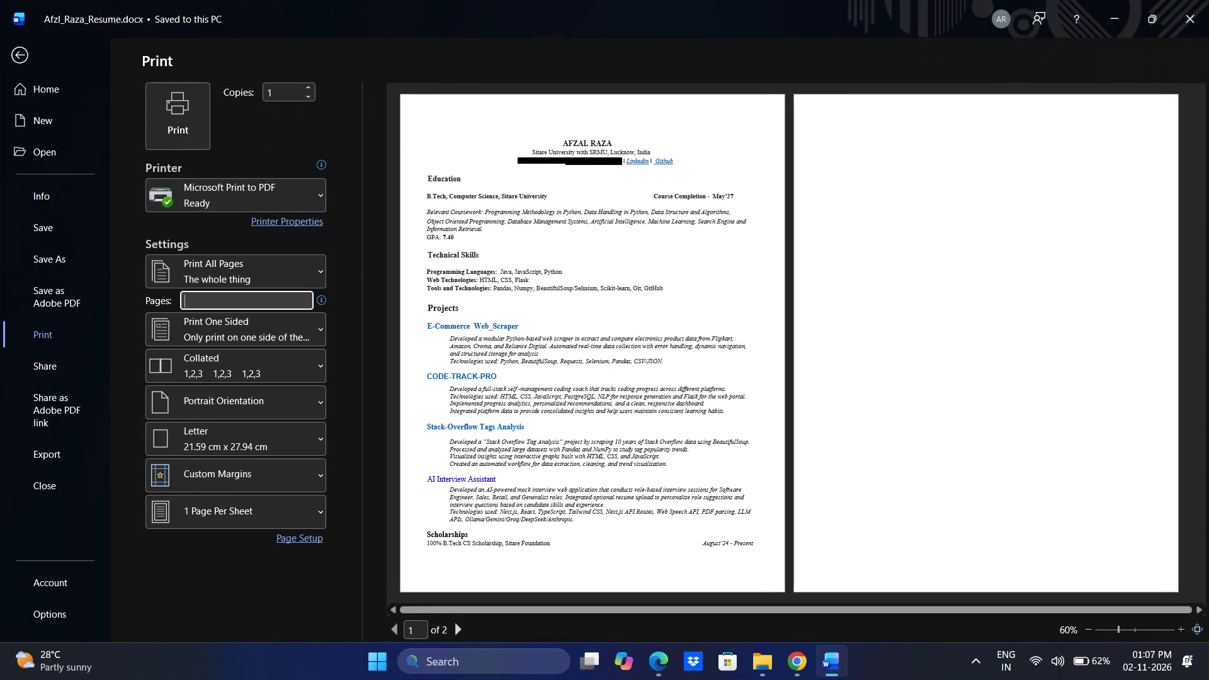
click(188, 133)
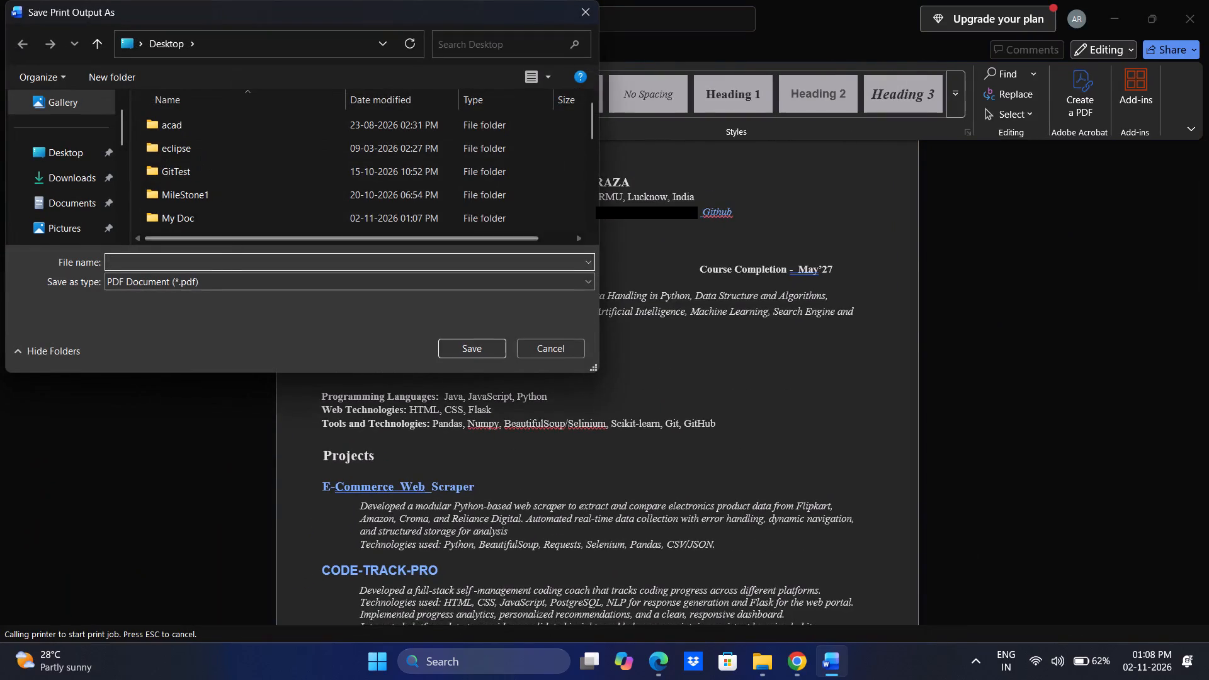
text(Resume)
key(Return)
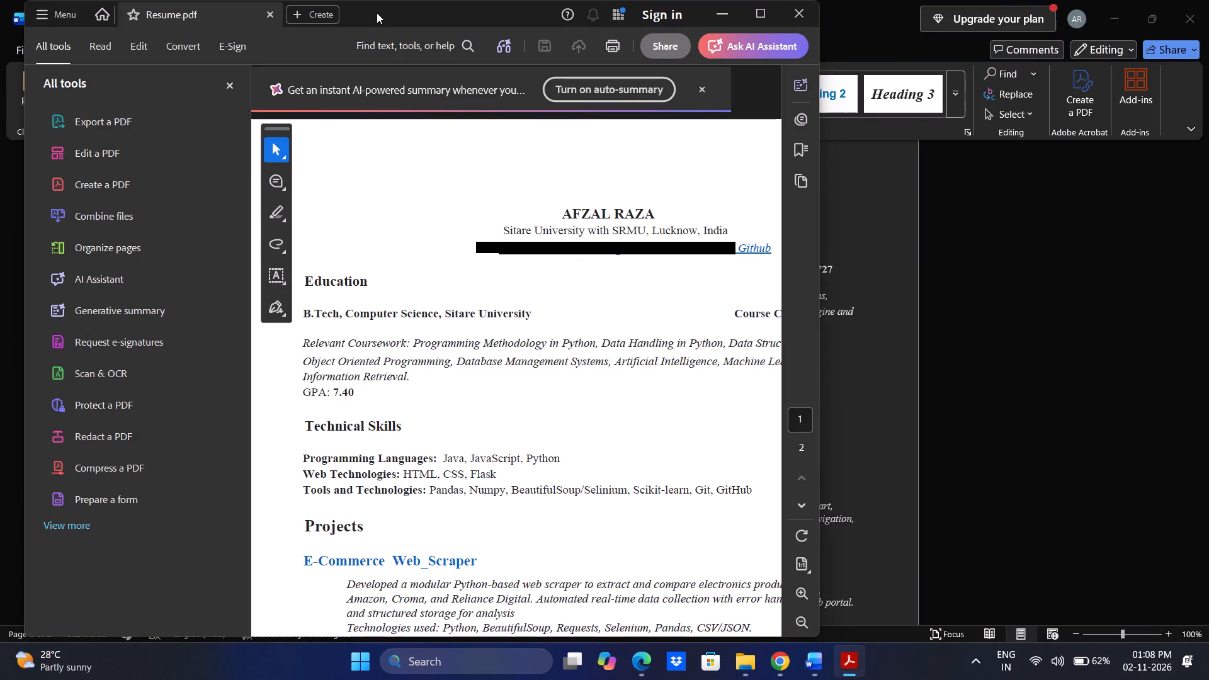
View the printed Resume.pdf enlarged to full screen, close it, and minimize the Word document.
click(752, 18)
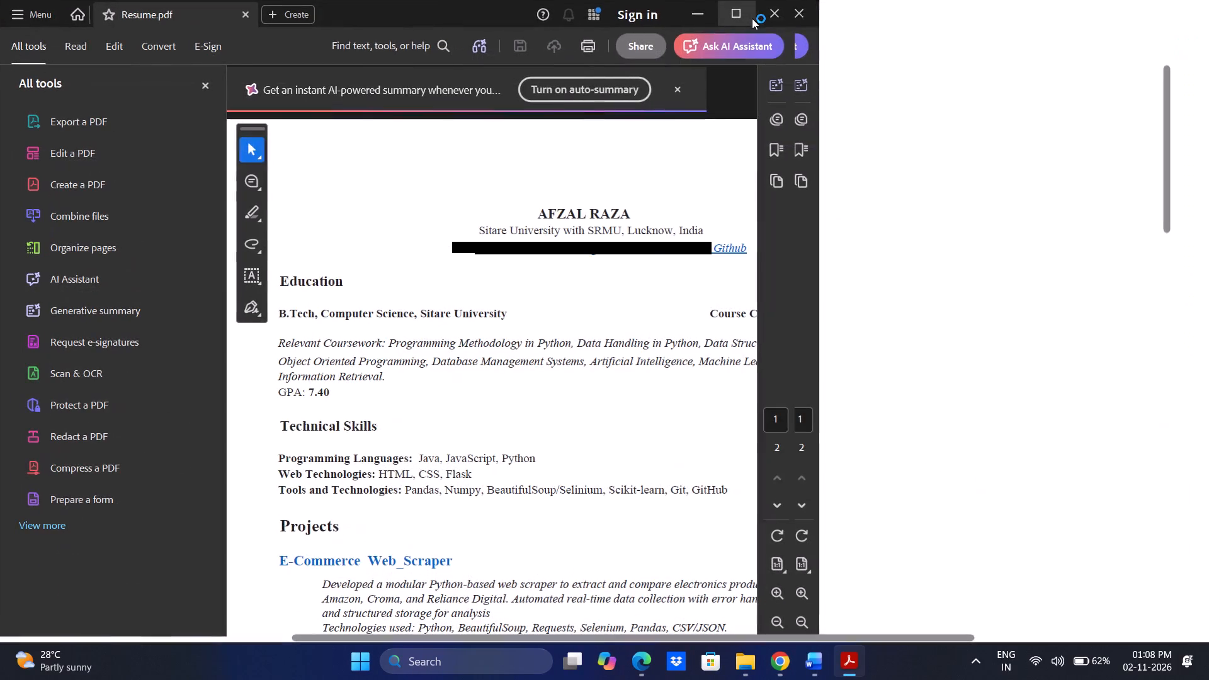
click(195, 8)
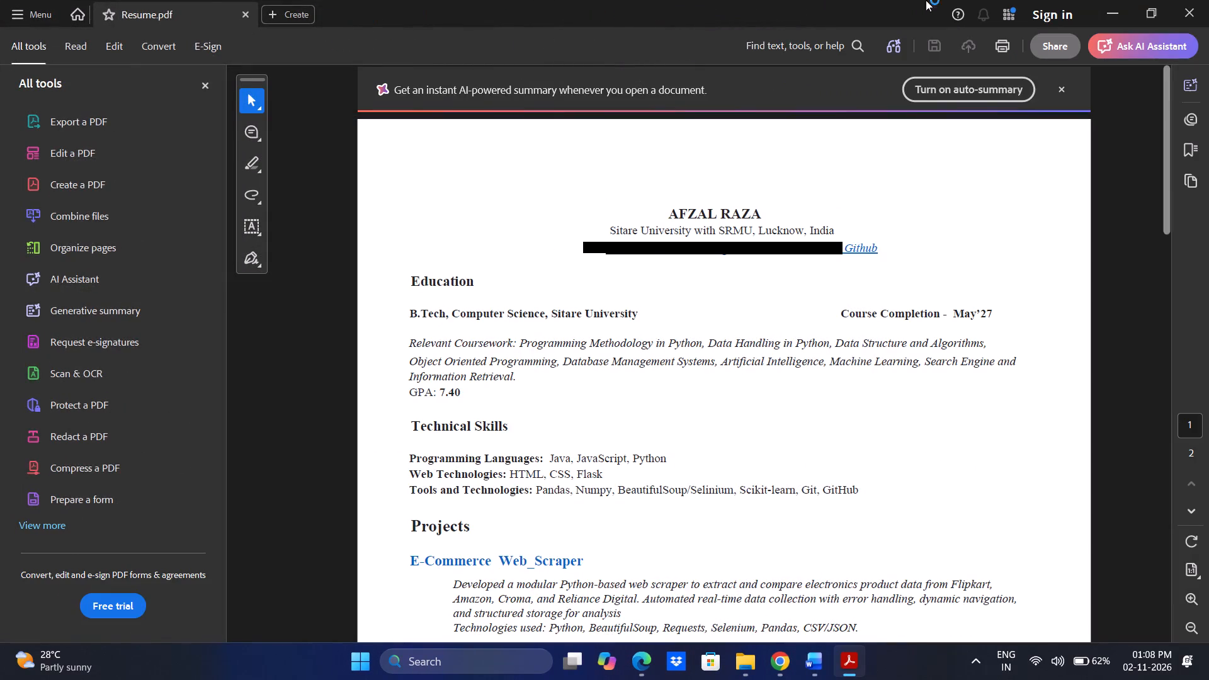
click(1207, 0)
click(1122, 5)
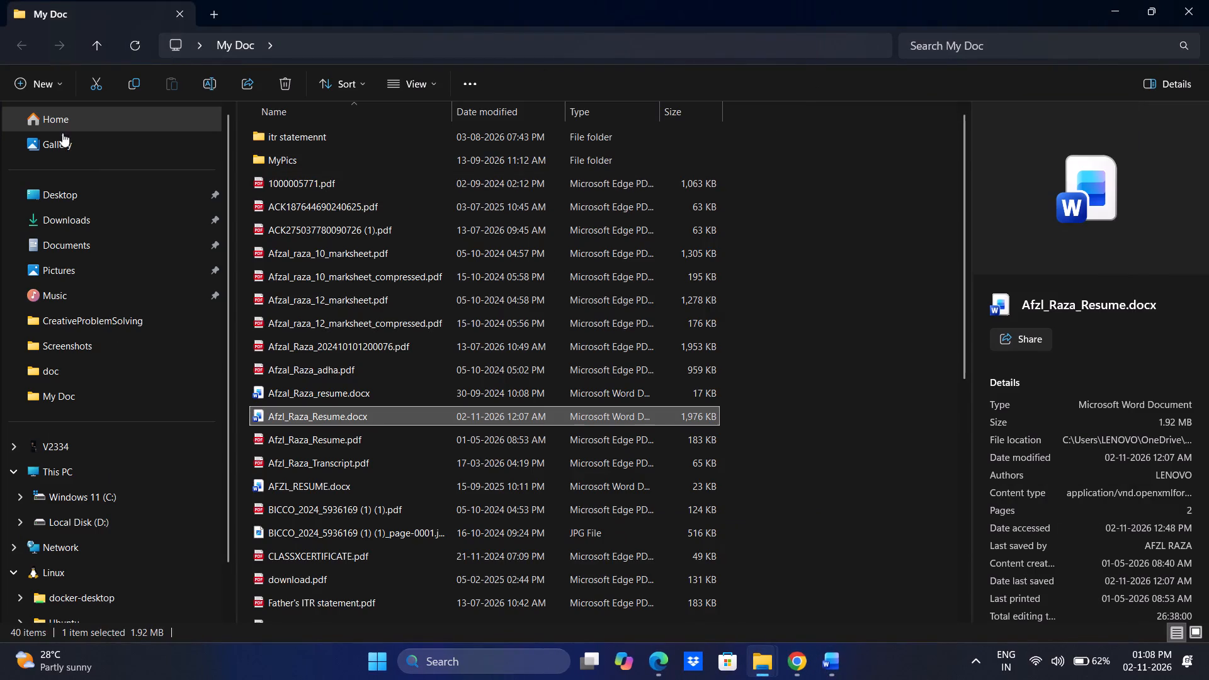
Find Resume.pdf among the recent files in File Explorer's Home, select it and bring up its further options.
scroll(88, 212, up, 8)
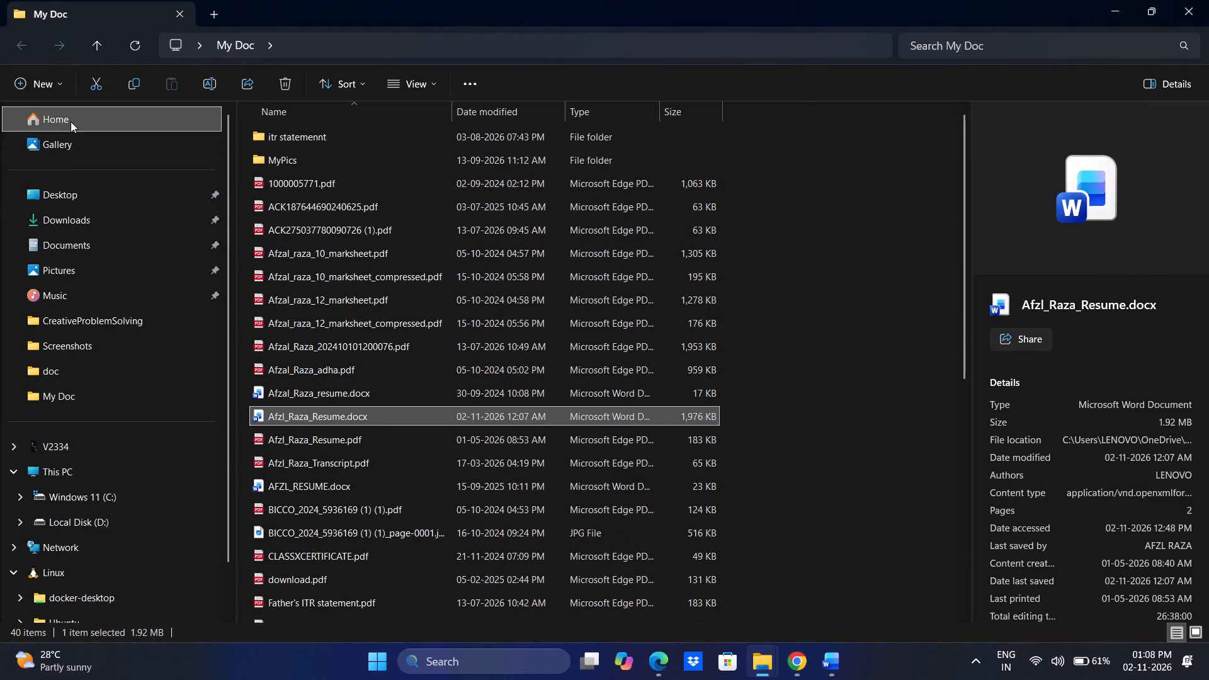
click(102, 125)
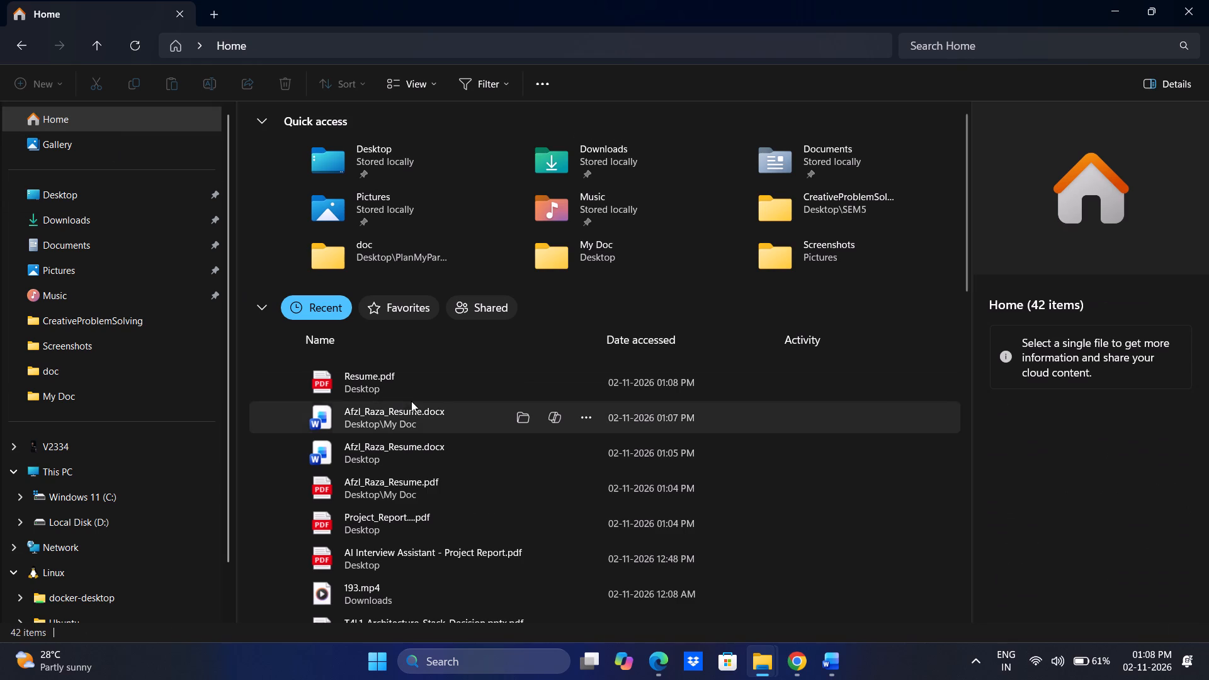
click(399, 385)
click(591, 385)
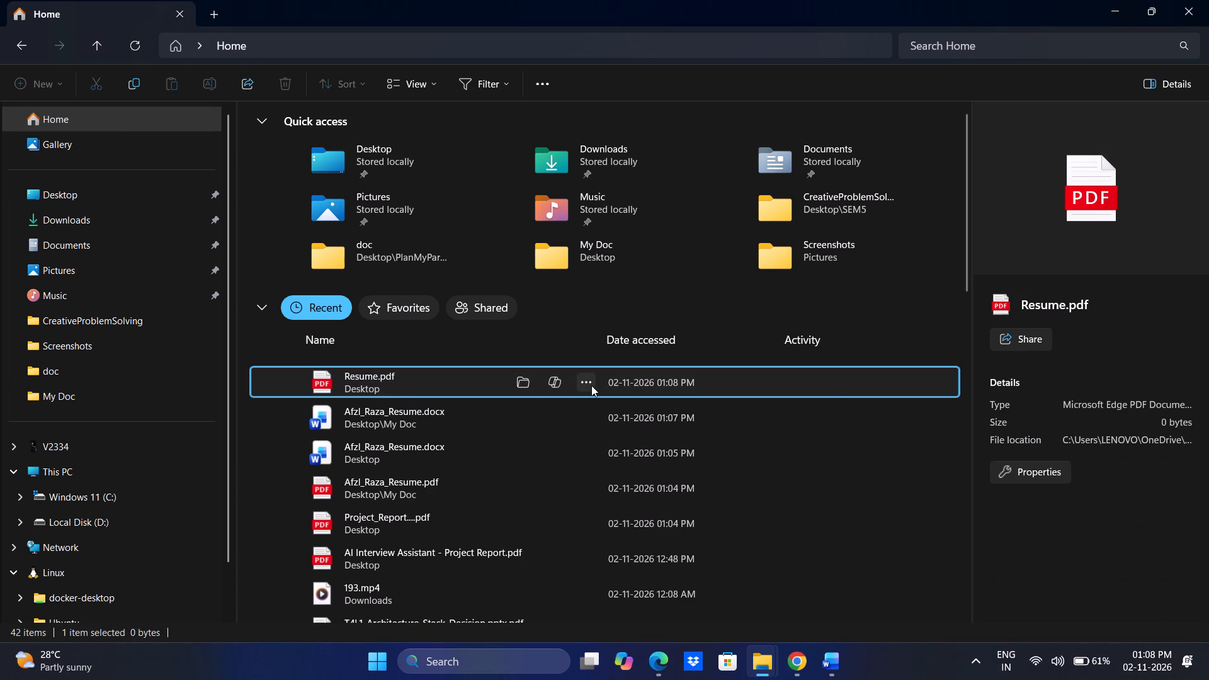
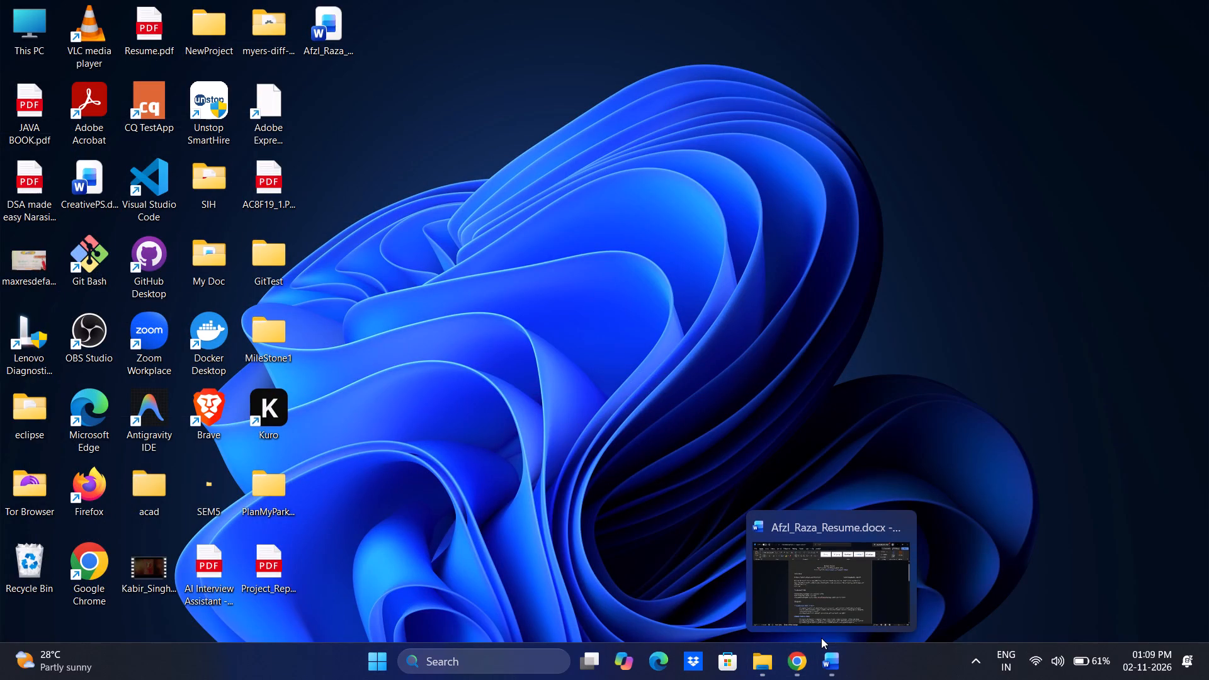
Bring back the minimized resume document in Word and close it.
click(827, 571)
click(1208, 0)
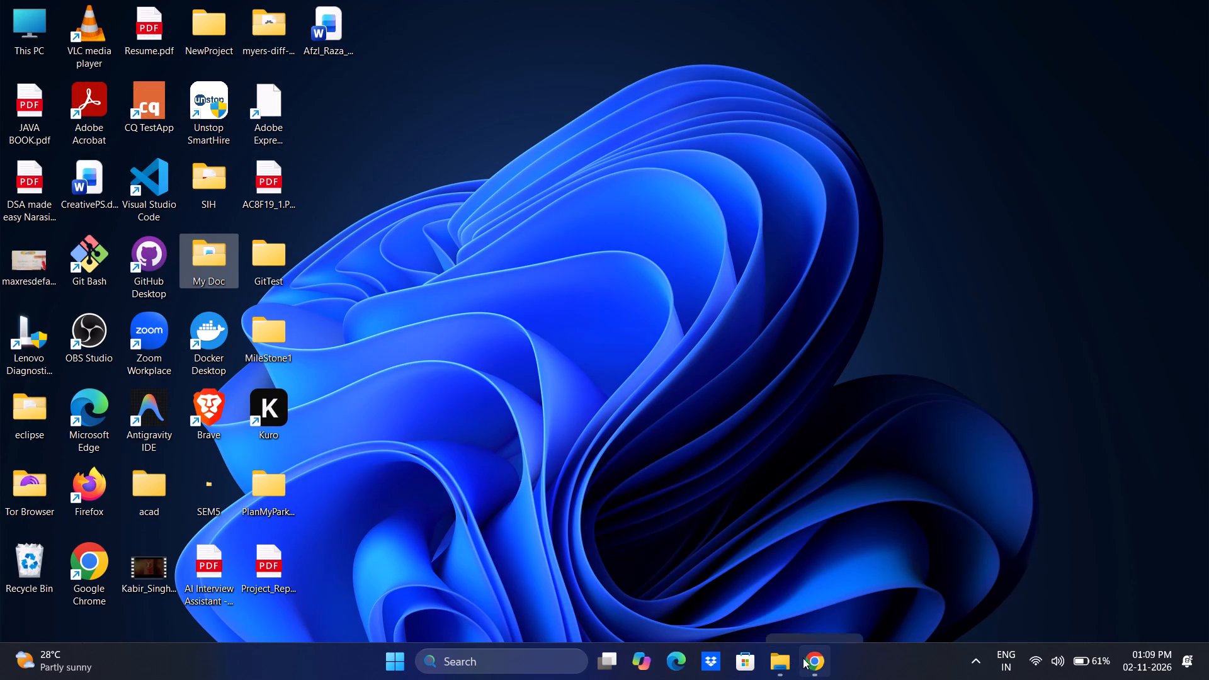
Switch to Chrome, close the "how to add header and footer in word" search tab, and minimize the browser.
click(808, 593)
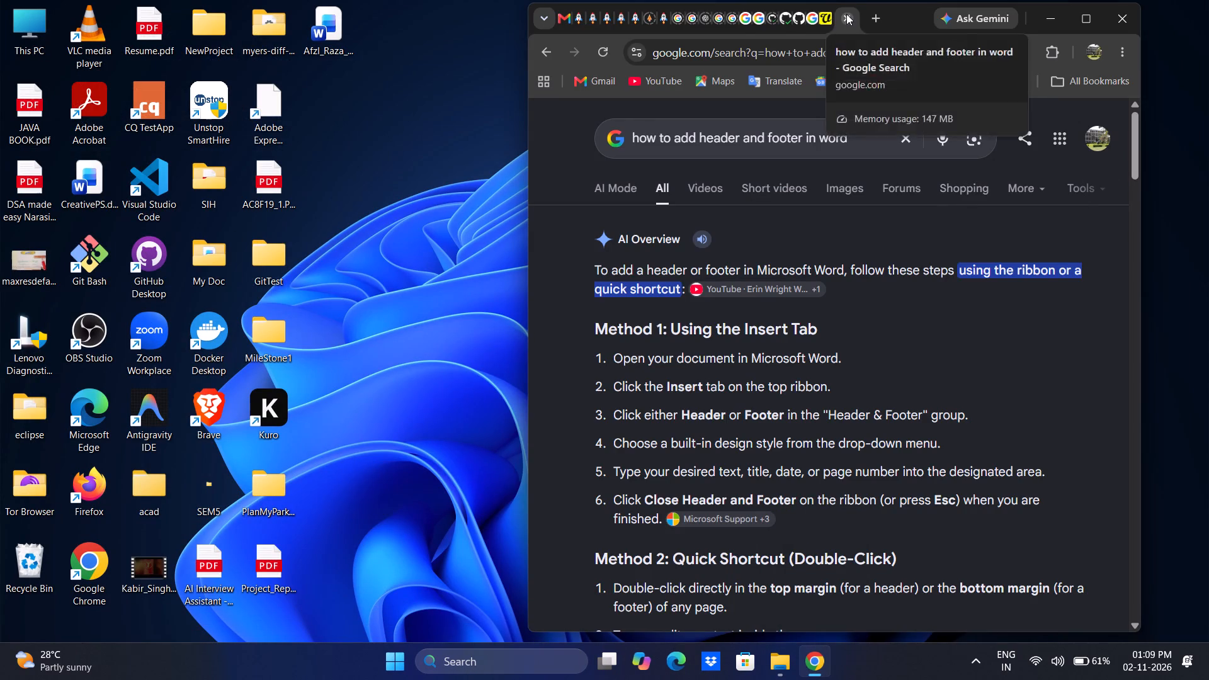
click(846, 14)
click(1059, 11)
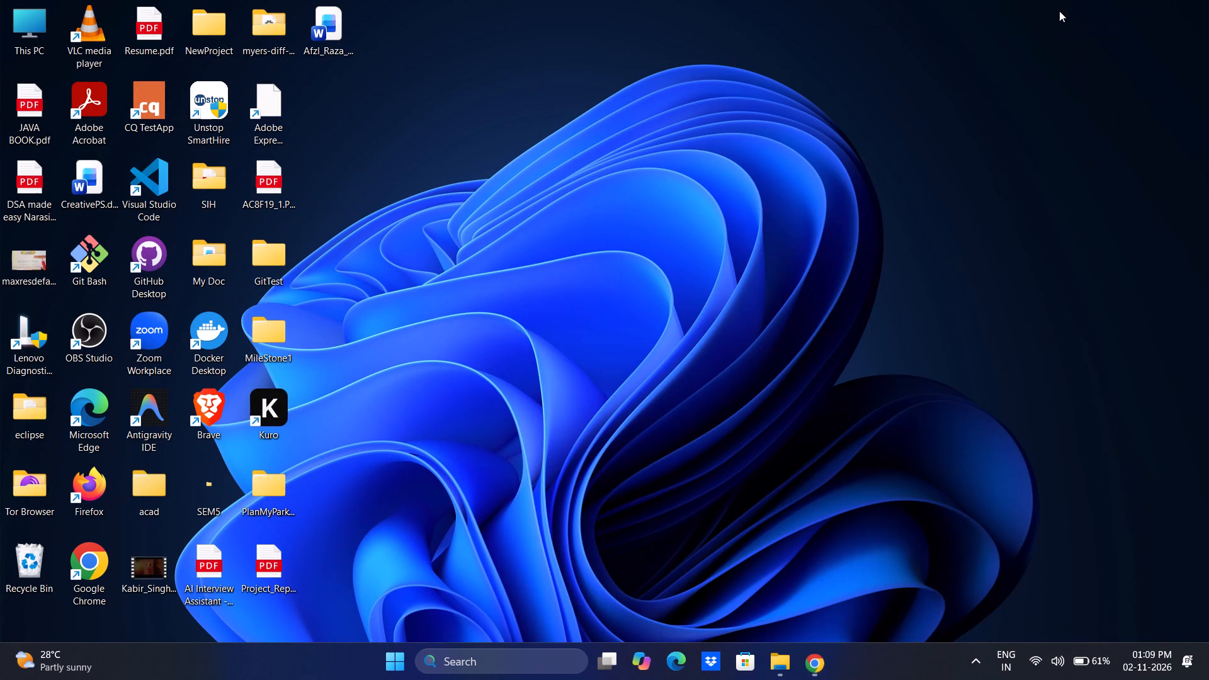
Put the computer to sleep.
click(404, 672)
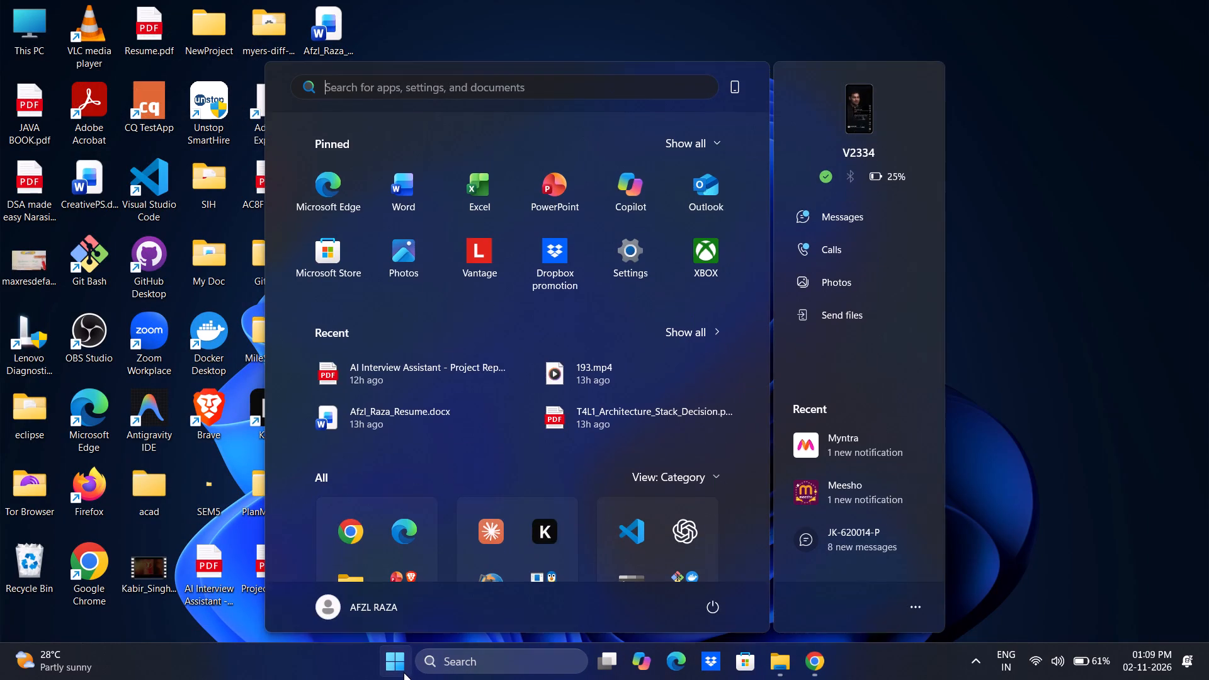
click(717, 613)
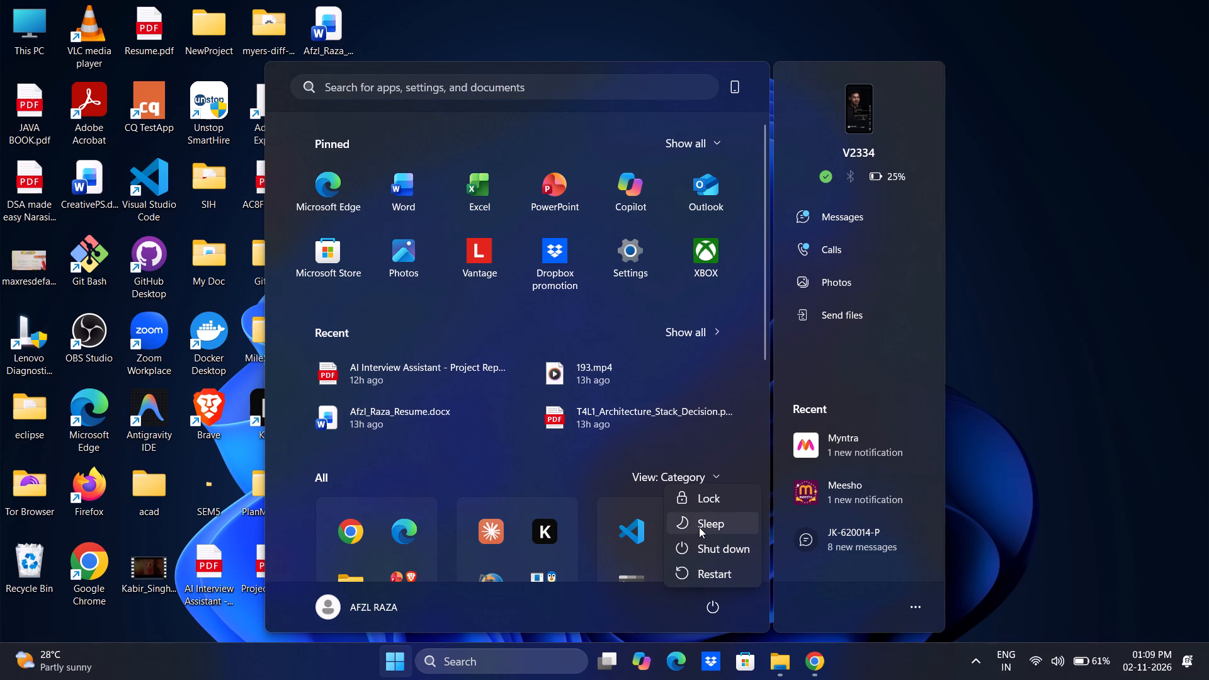
click(699, 527)
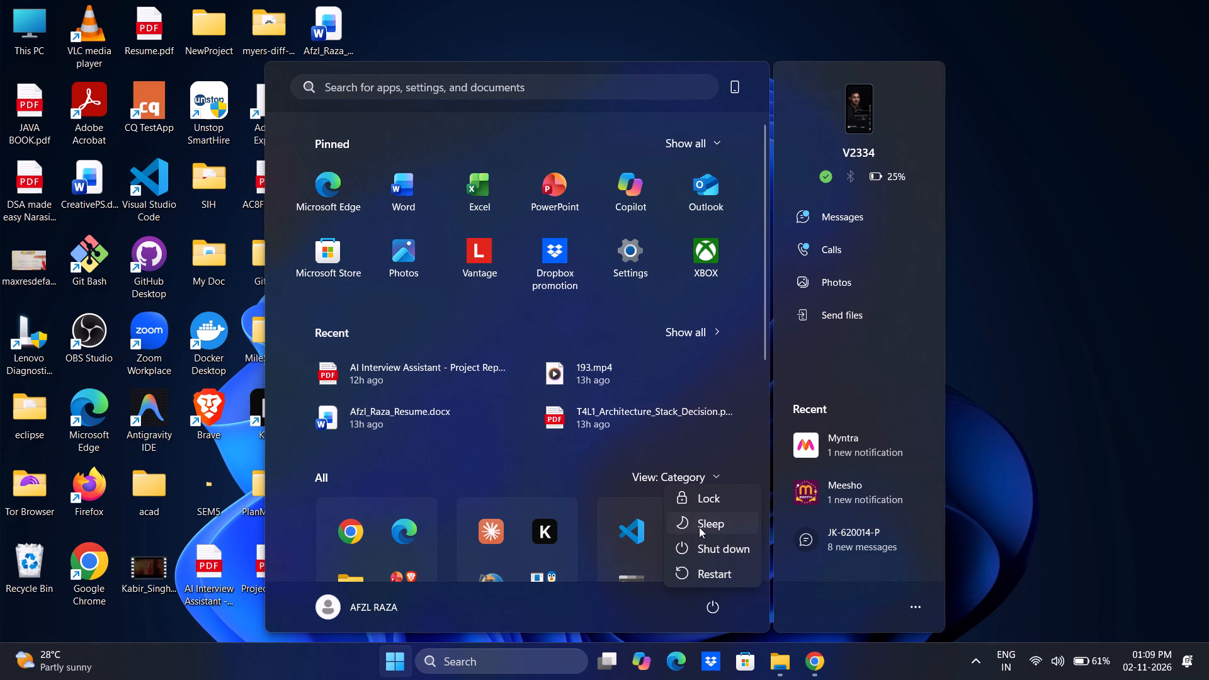